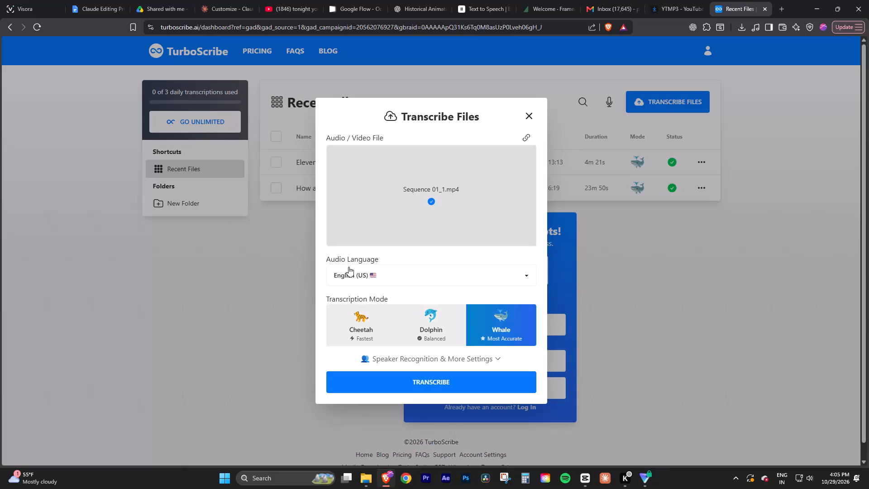
Switch to File Explorer and look through the folders and files on New Drive (D:) from This PC.
left_click(373, 482)
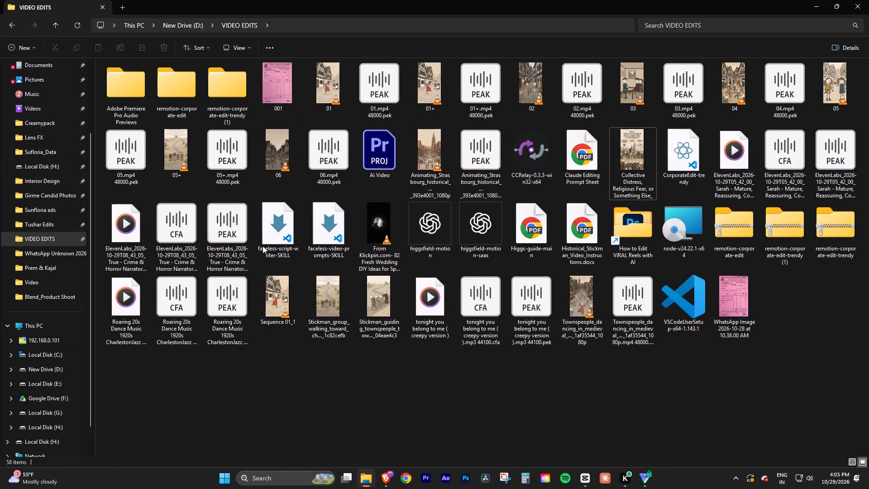
left_click(50, 326)
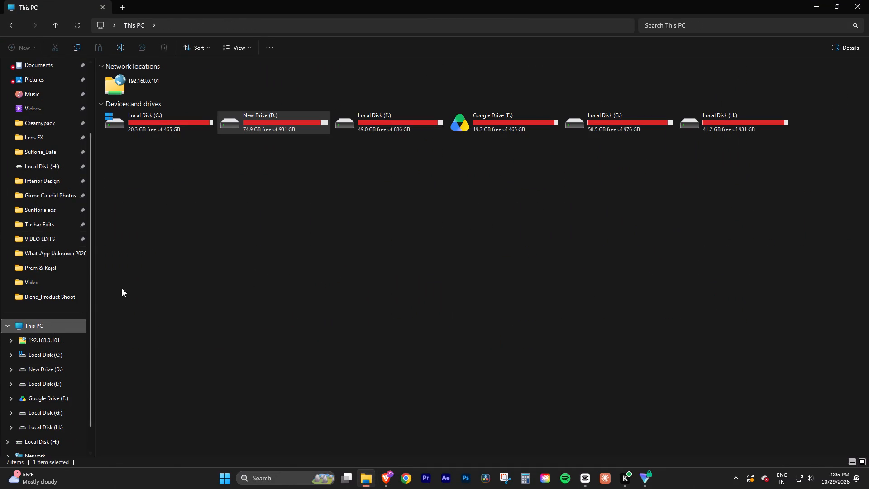
left_click(362, 182)
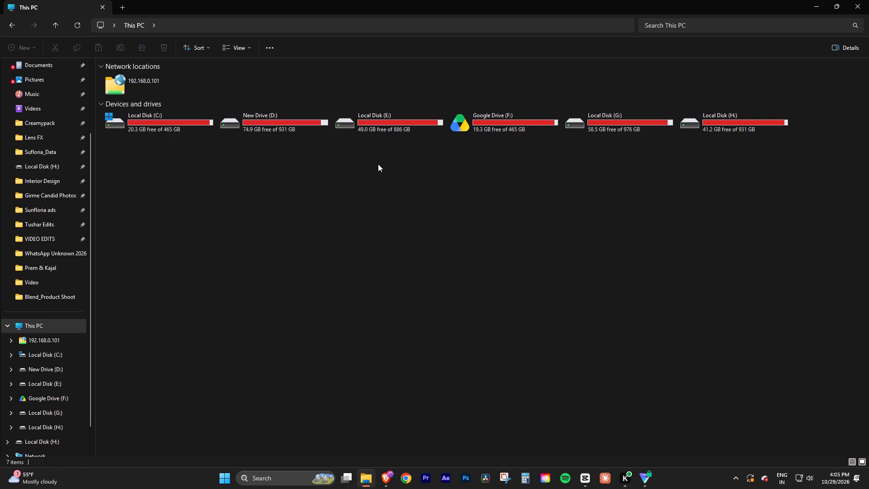
double_click(276, 130)
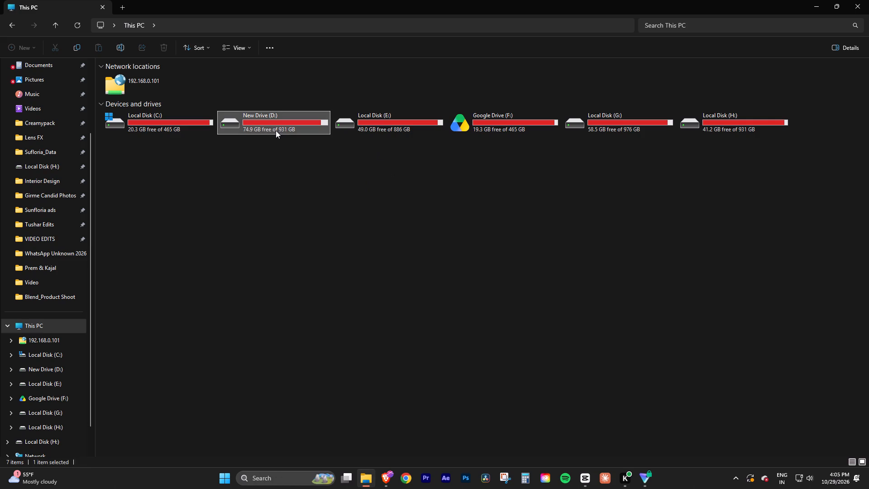
scroll(424, 249, "up", 2)
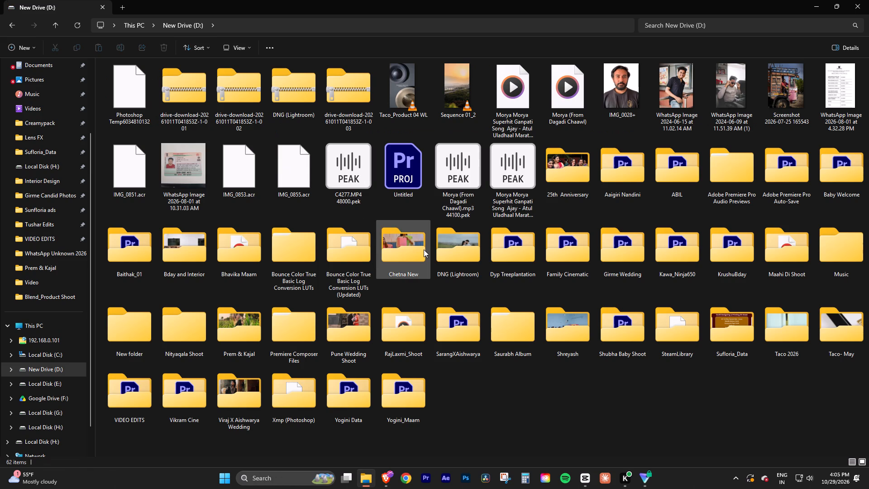
scroll(424, 249, "down", 3)
scroll(424, 249, "up", 5)
left_click(424, 249)
left_click(501, 209)
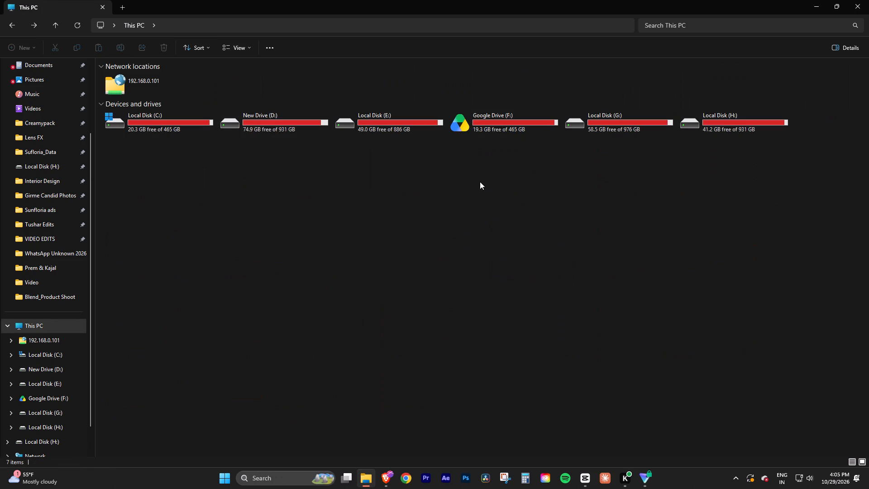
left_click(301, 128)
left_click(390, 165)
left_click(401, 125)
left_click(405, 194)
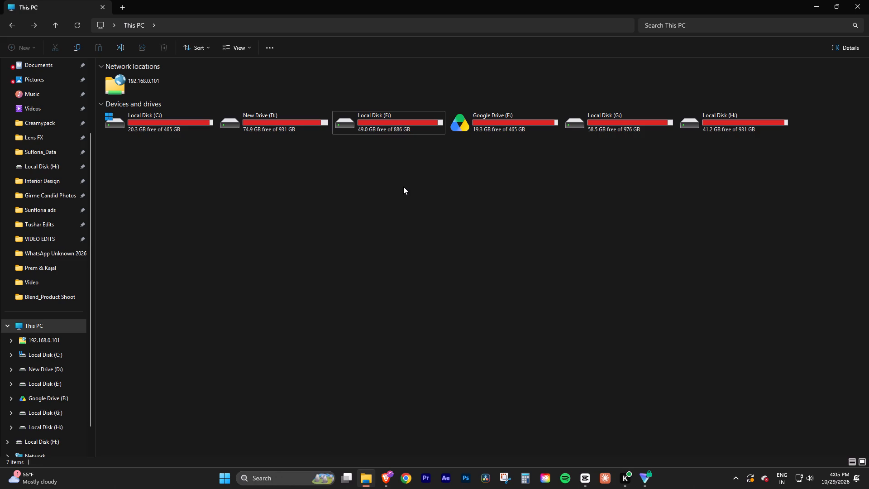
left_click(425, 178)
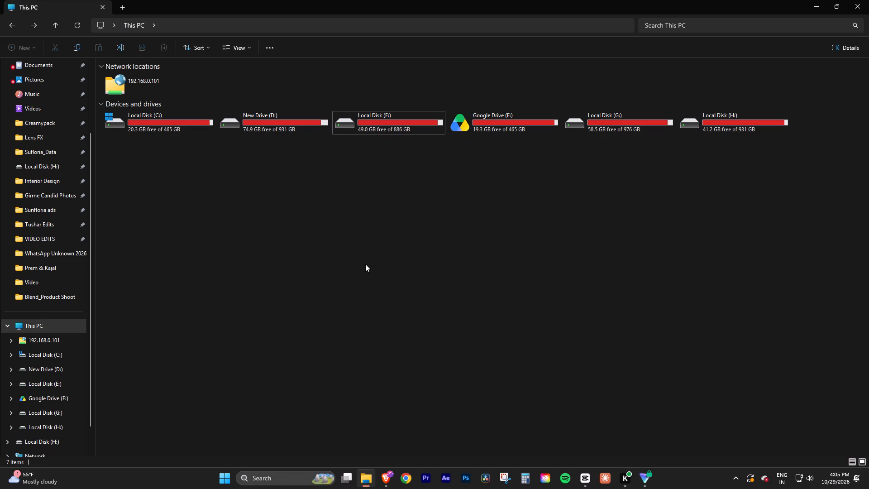
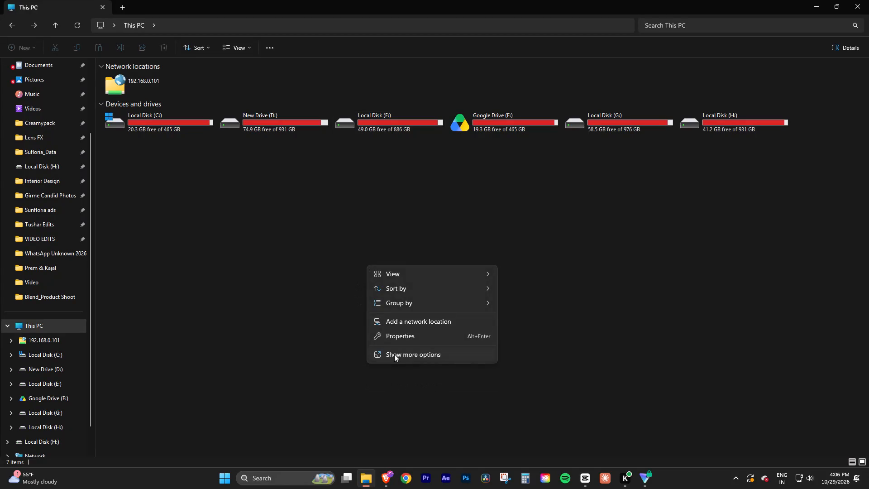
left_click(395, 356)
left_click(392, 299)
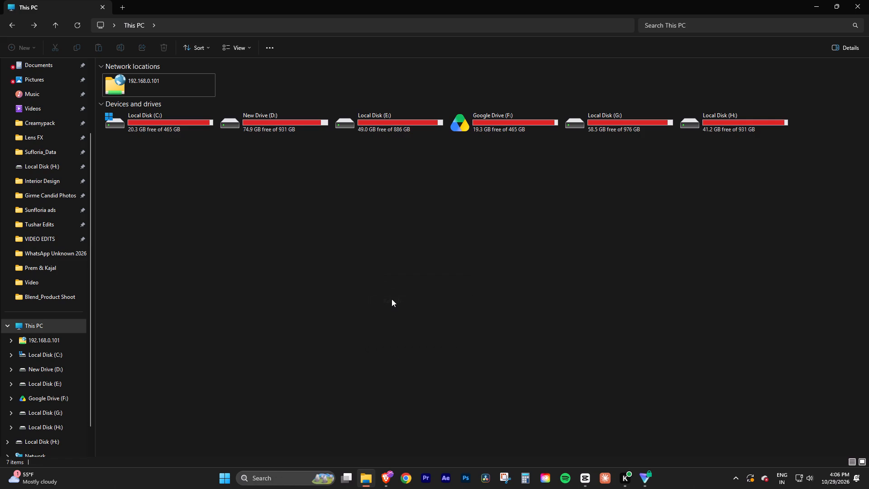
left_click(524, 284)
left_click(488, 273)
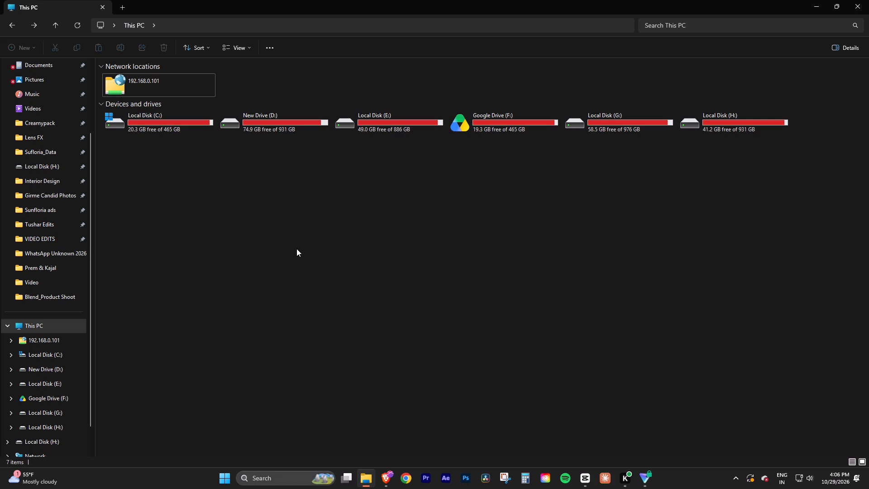
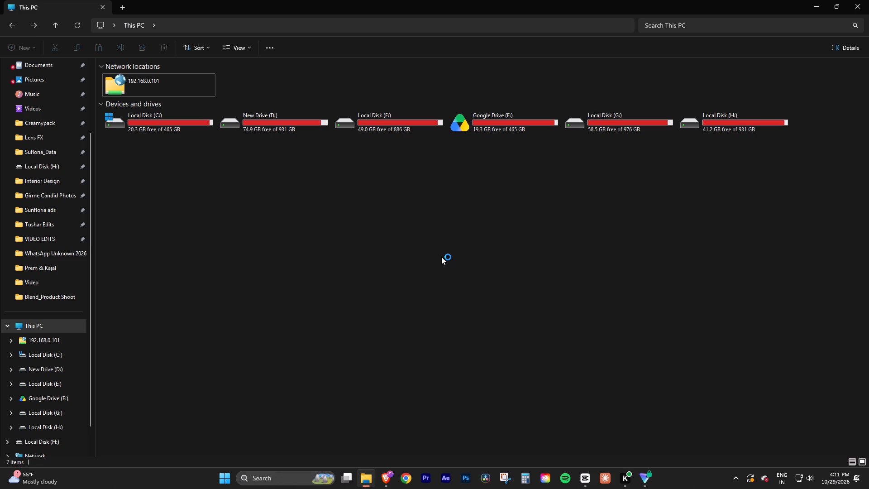
Switch to TurboScribe in the browser and start transcribing Sequence 01_1.mp4 in English (US) with the Whale mode.
key("alt+Tab")
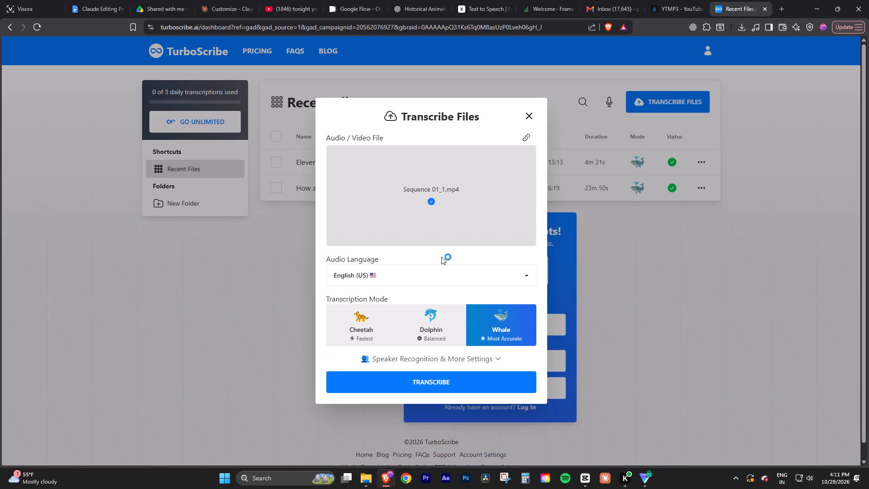
left_click(442, 383)
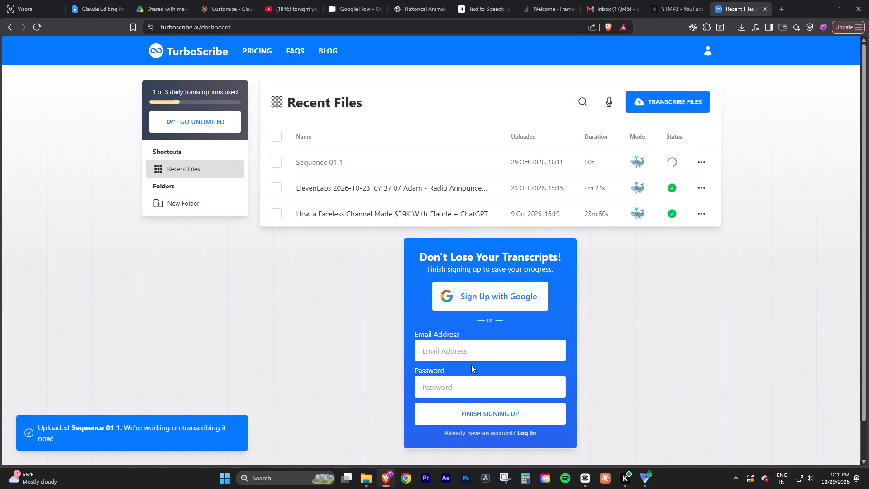
Switch to CapCut to view project 1029, dismiss the track-linking tip, and return to the TurboScribe file list.
left_click(581, 482)
left_click(581, 482)
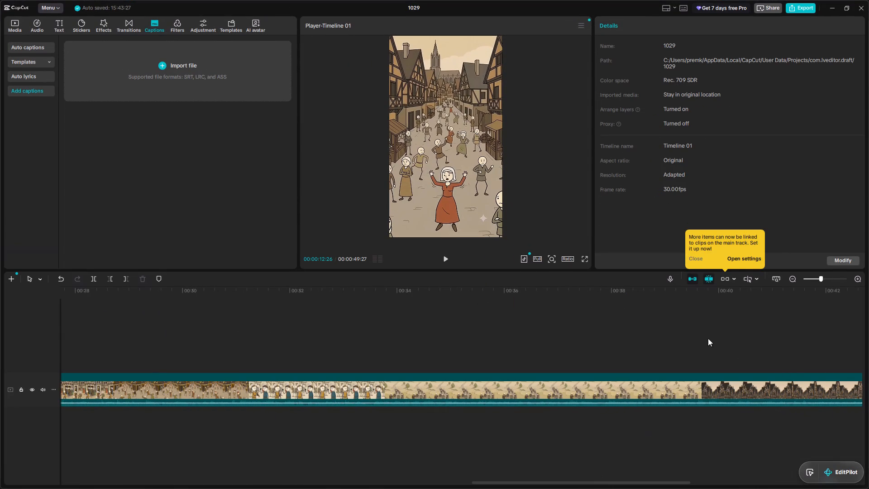
left_click(694, 258)
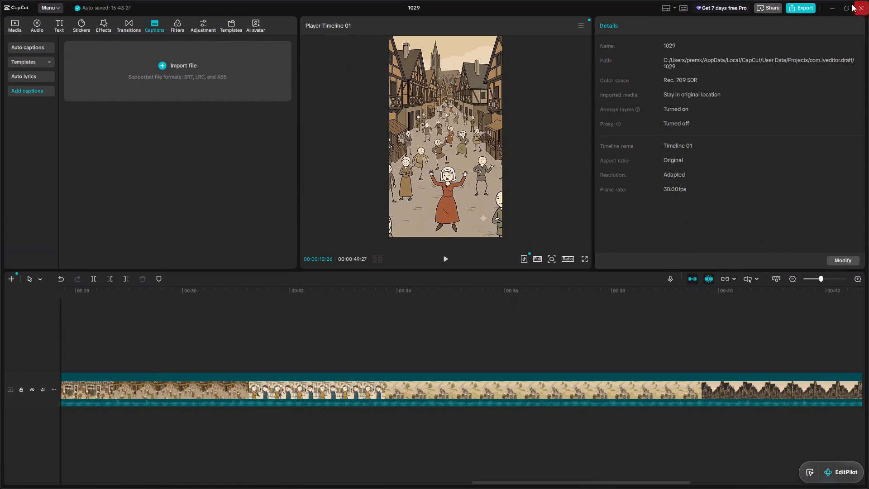
left_click(830, 9)
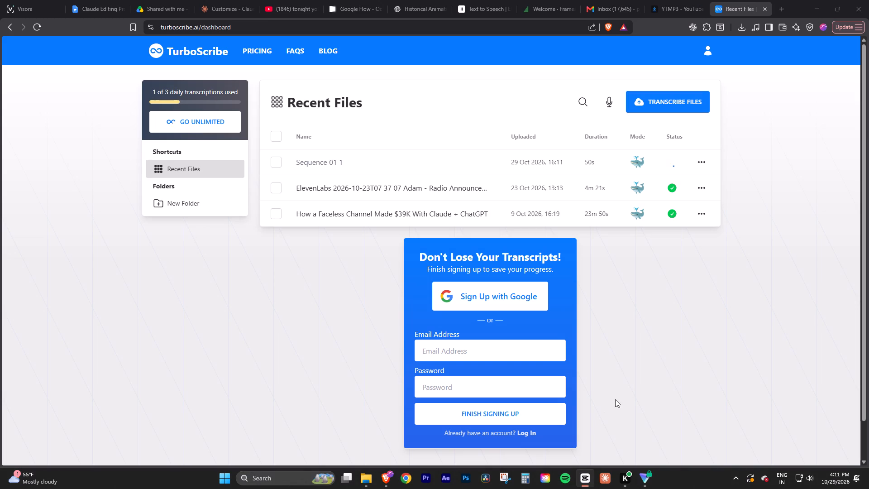
left_click(633, 279)
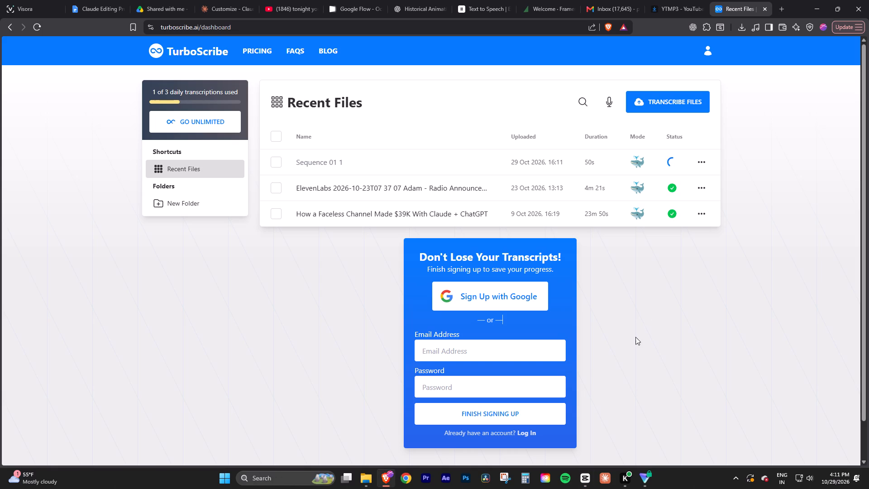
Switch to File Explorer and look through Local Disk (E:) for items whose names begin with S.
left_click(364, 484)
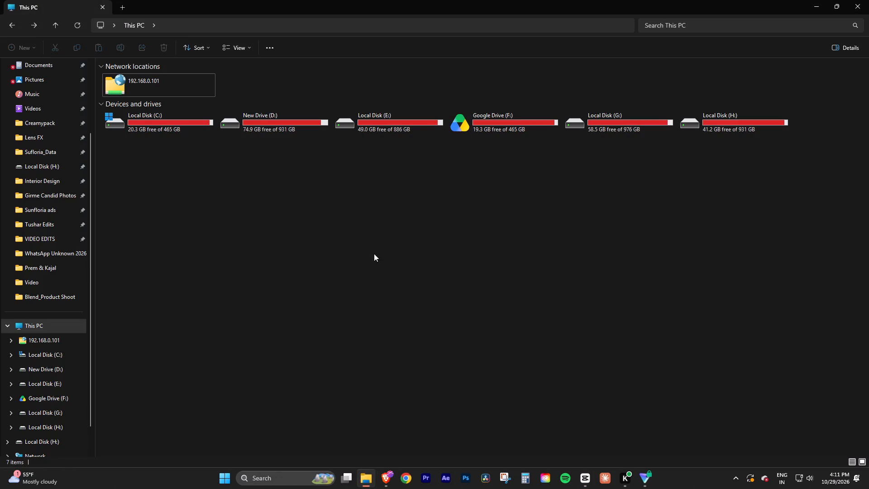
left_click(374, 254)
double_click(407, 121)
left_click(382, 284)
type("sssss")
type("sssss")
left_click(382, 284)
left_click(505, 267)
Look through Local Disk (G:) and Local Disk (H:) for items whose names begin with S.
double_click(608, 129)
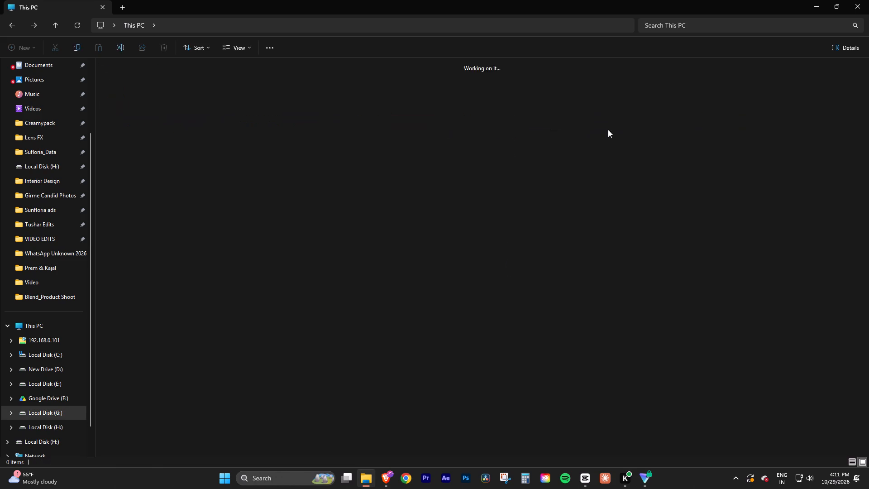
left_click(445, 298)
left_click(428, 196)
type("ssssssssss")
left_click(428, 196)
double_click(759, 122)
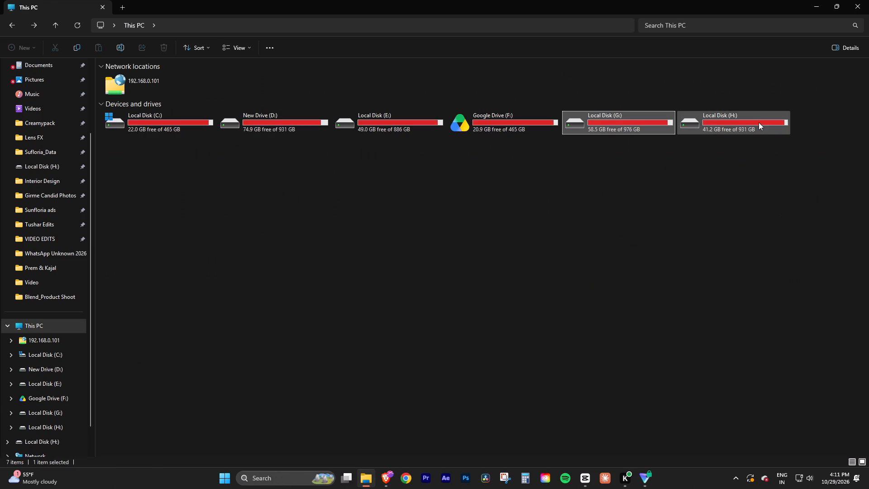
double_click(711, 120)
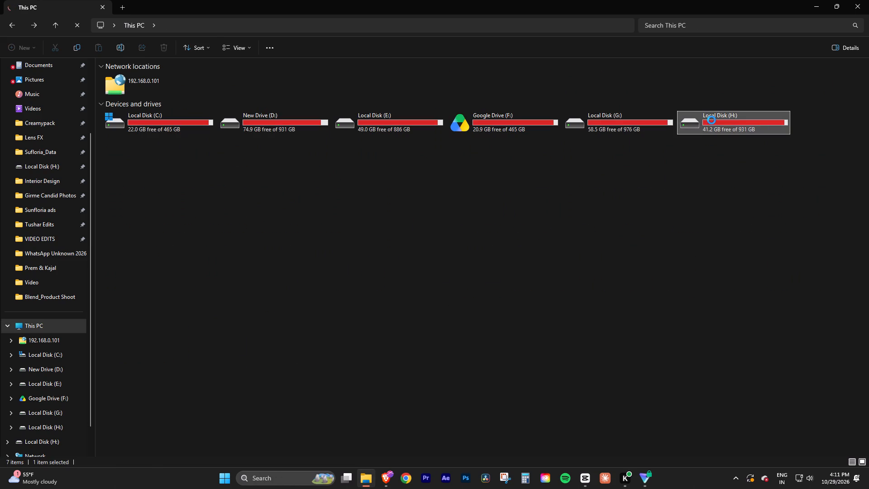
left_click(329, 185)
type("sssssssss")
left_click(329, 185)
Go to the VIDEO EDITS folder on New Drive (D:) and examine its contents.
left_click(496, 317)
left_click(477, 316)
left_click(523, 443)
right_click(474, 408)
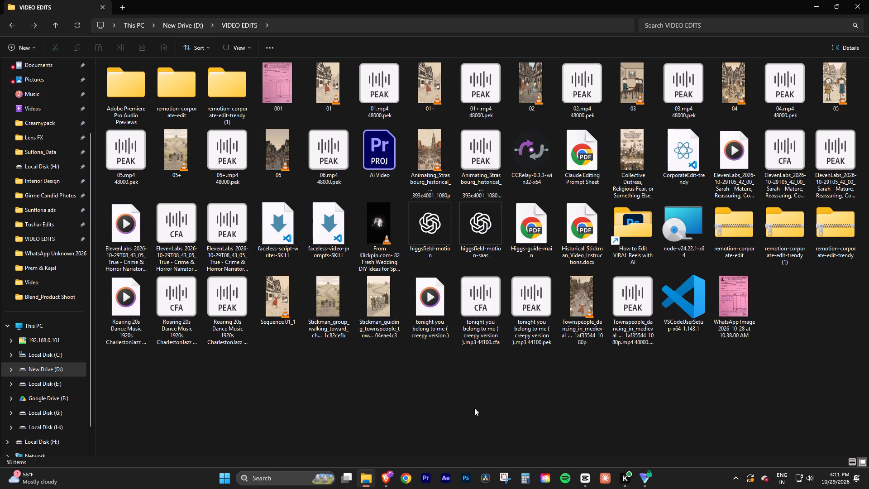
left_click(520, 401)
left_click(516, 325)
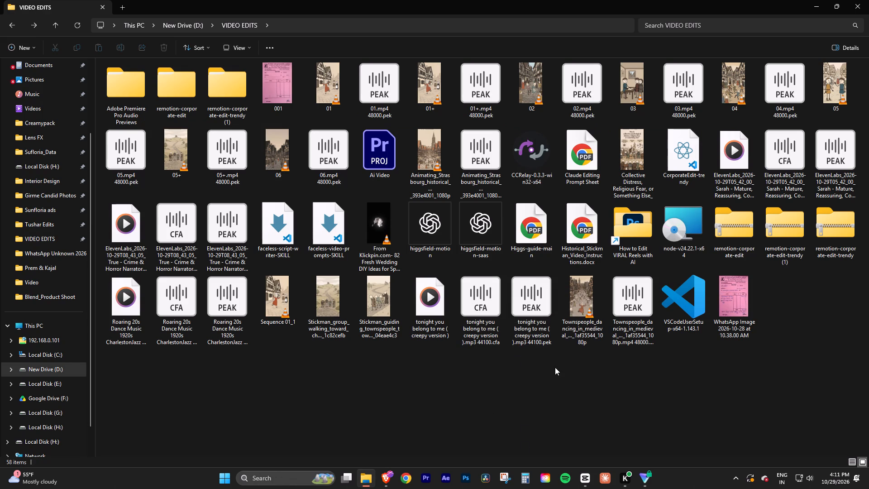
left_click(555, 367)
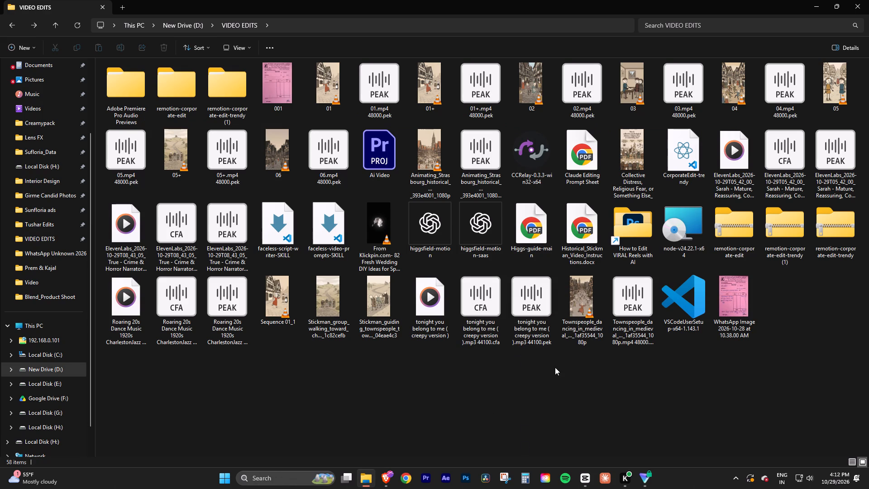
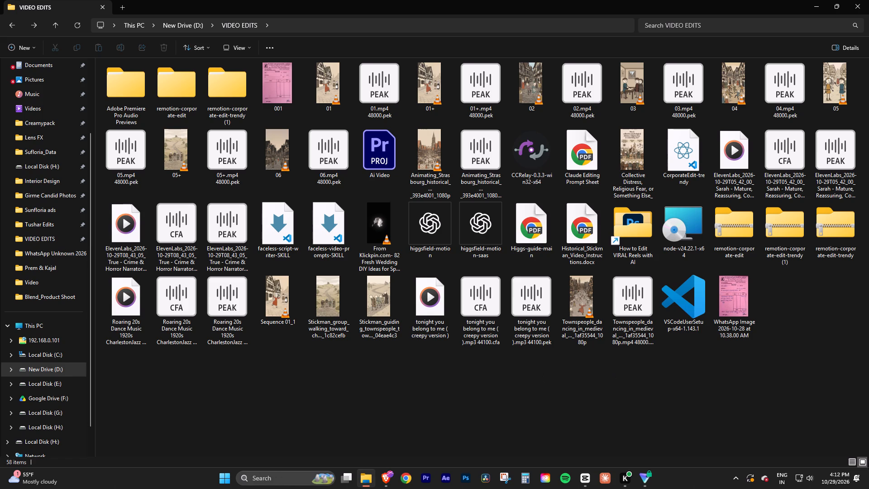
Clear all system notifications.
left_click(830, 488)
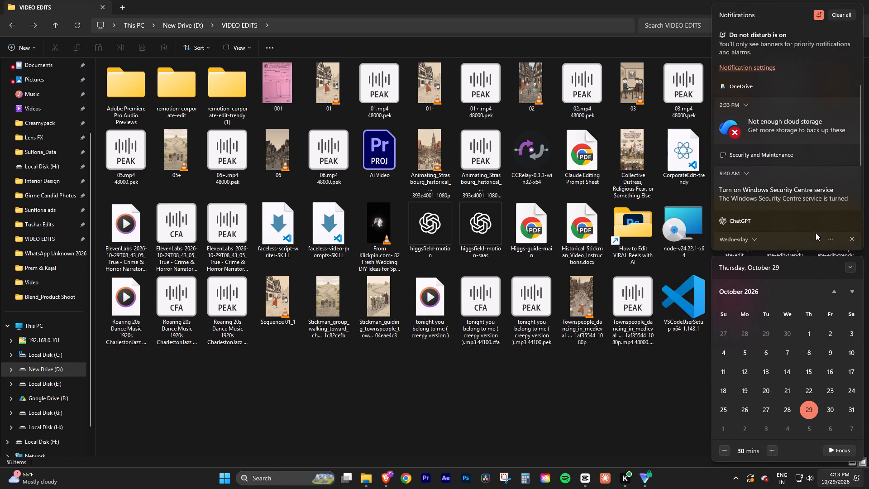
left_click(834, 14)
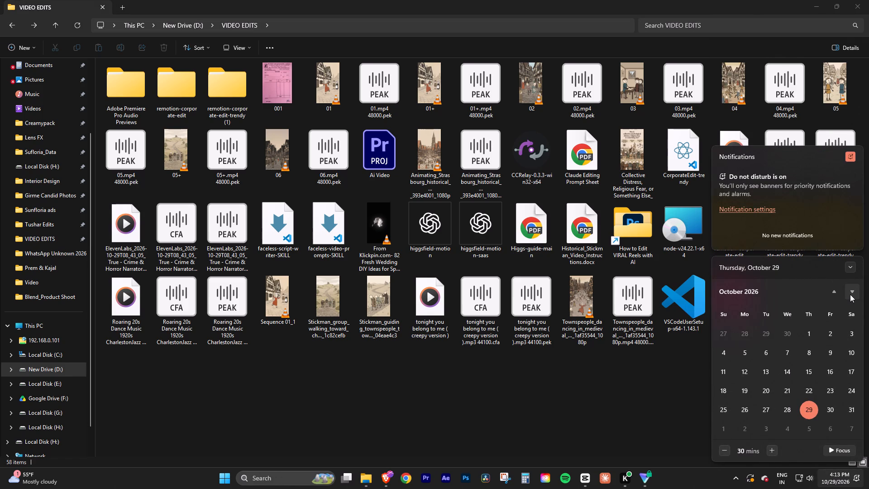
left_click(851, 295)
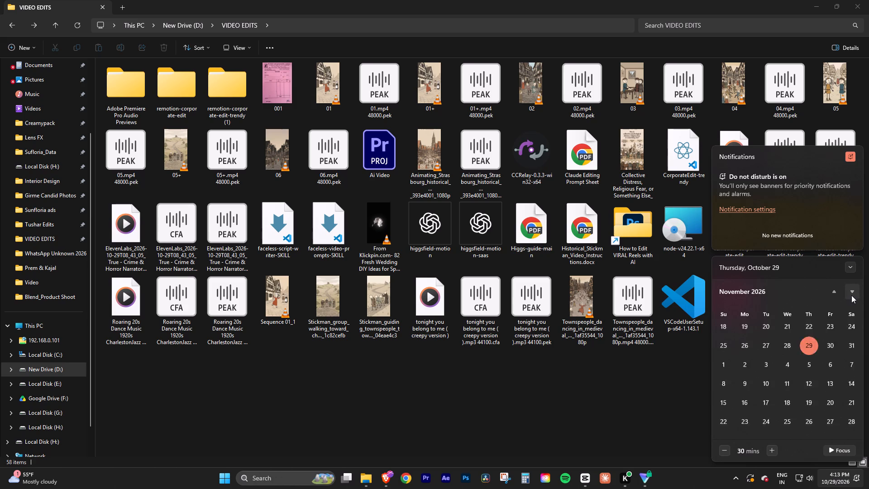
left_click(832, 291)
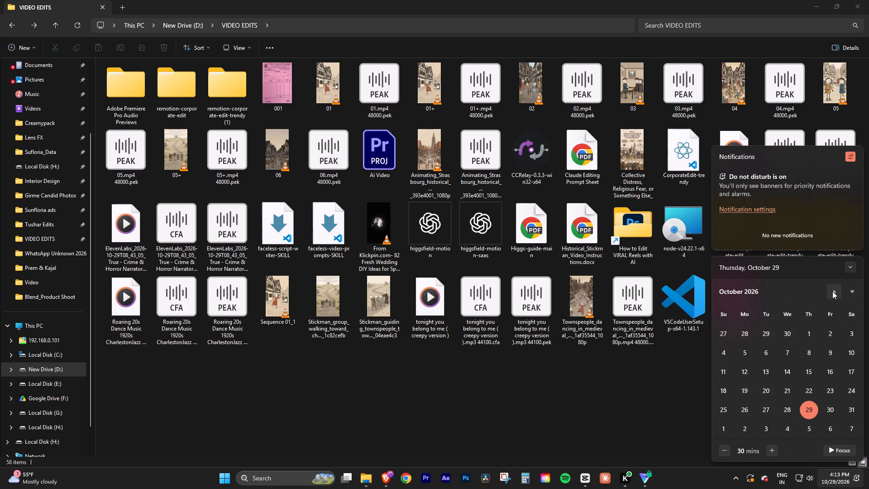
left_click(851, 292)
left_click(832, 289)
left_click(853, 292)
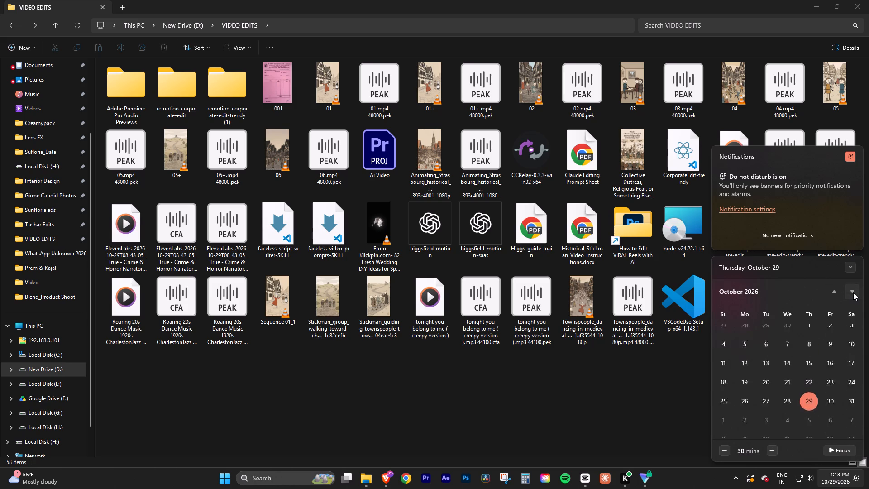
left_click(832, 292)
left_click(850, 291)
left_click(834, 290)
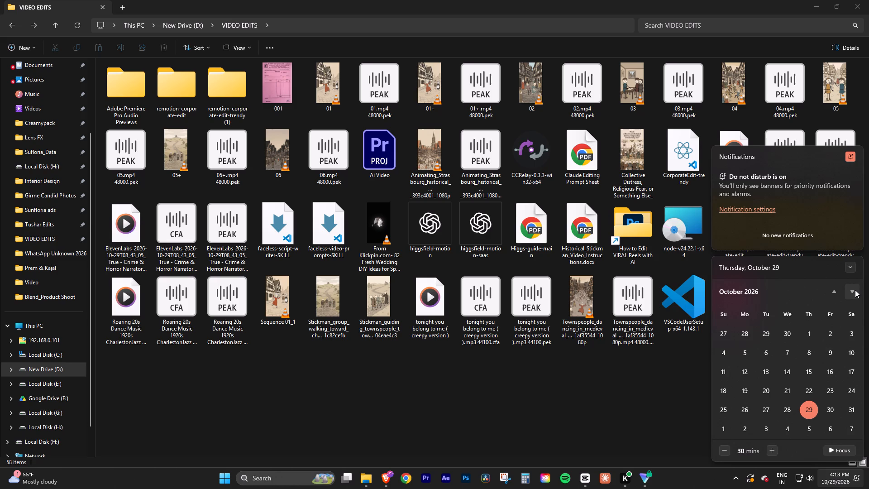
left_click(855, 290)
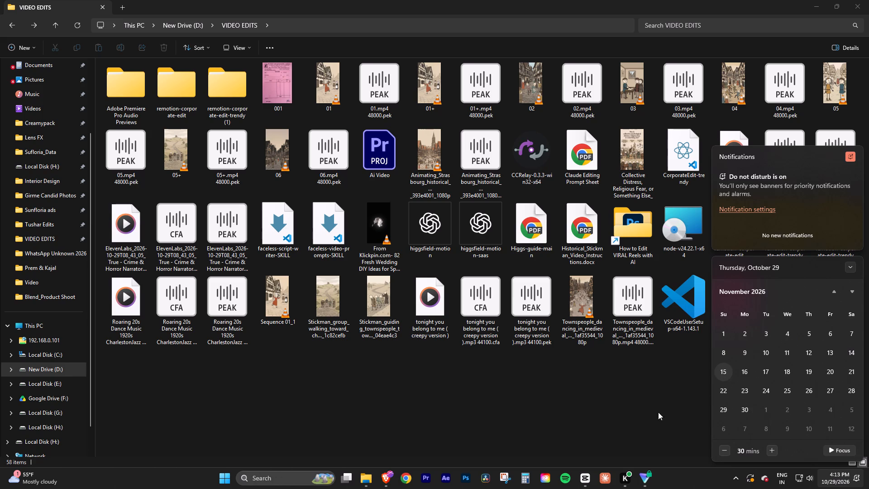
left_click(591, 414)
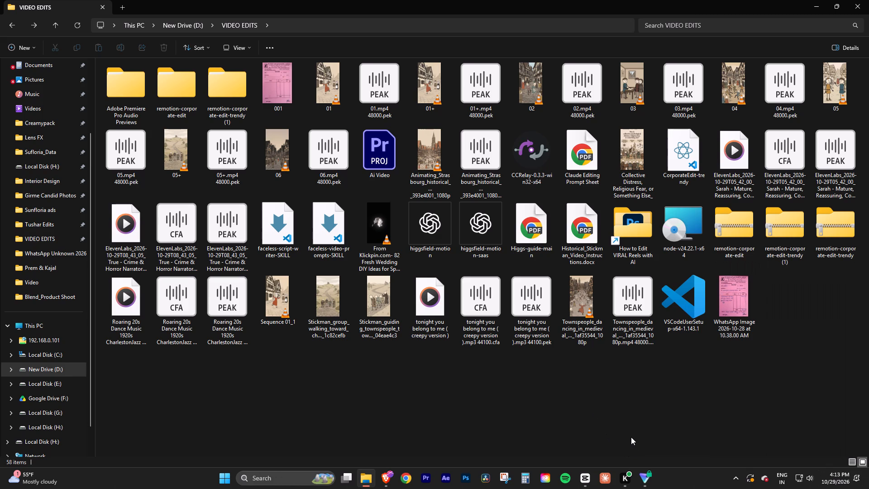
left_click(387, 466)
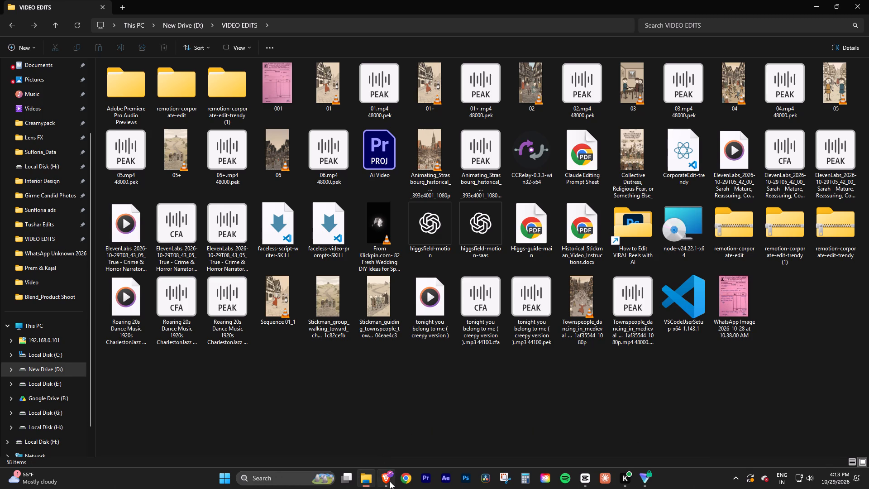
Switch to TurboScribe in Brave and export the Sequence 01 1 transcript as SRT, saving it in the VIDEO EDITS folder.
left_click(390, 481)
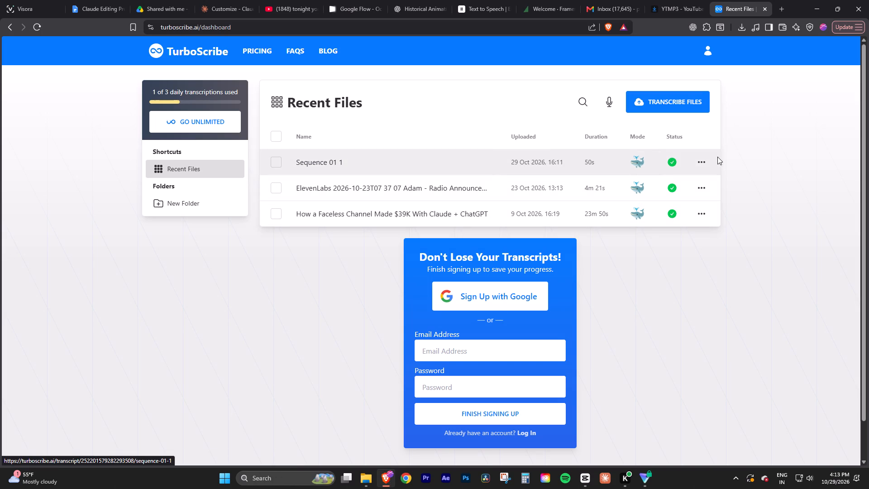
left_click(696, 162)
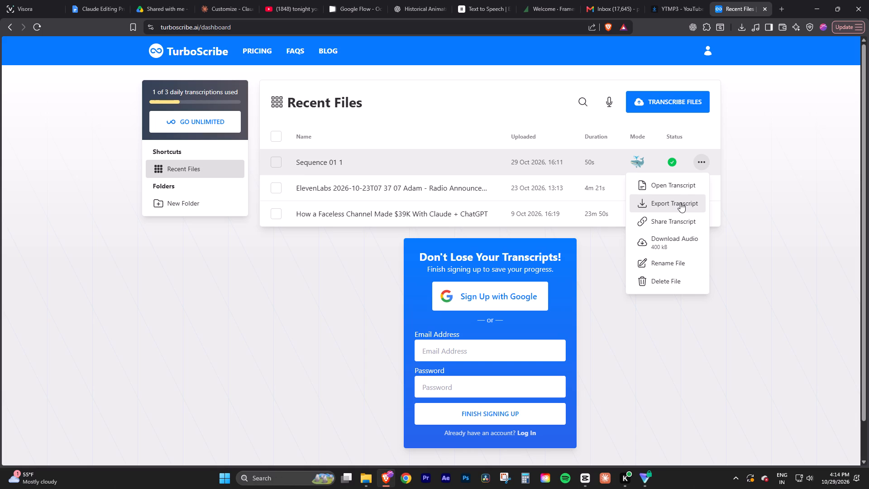
left_click(680, 202)
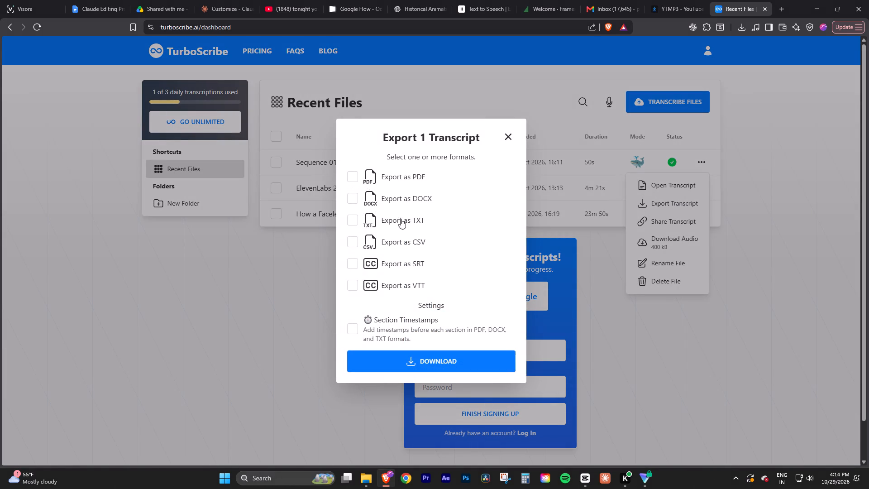
left_click(354, 263)
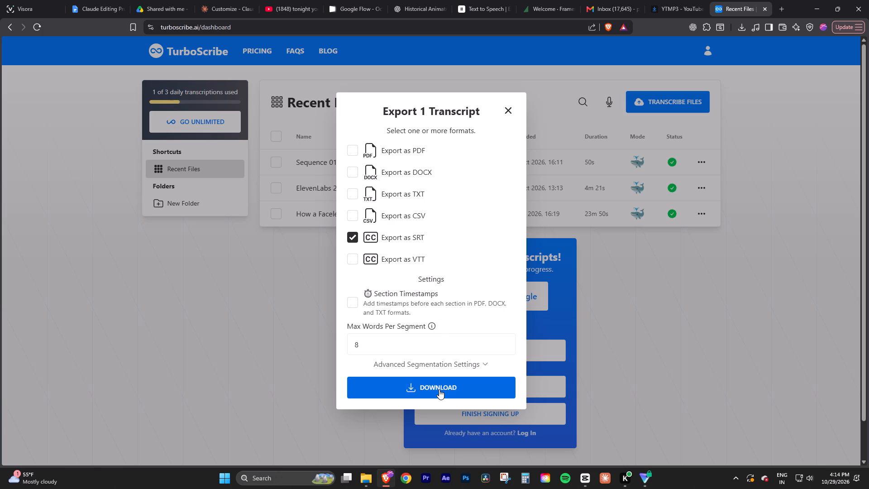
left_click(463, 361)
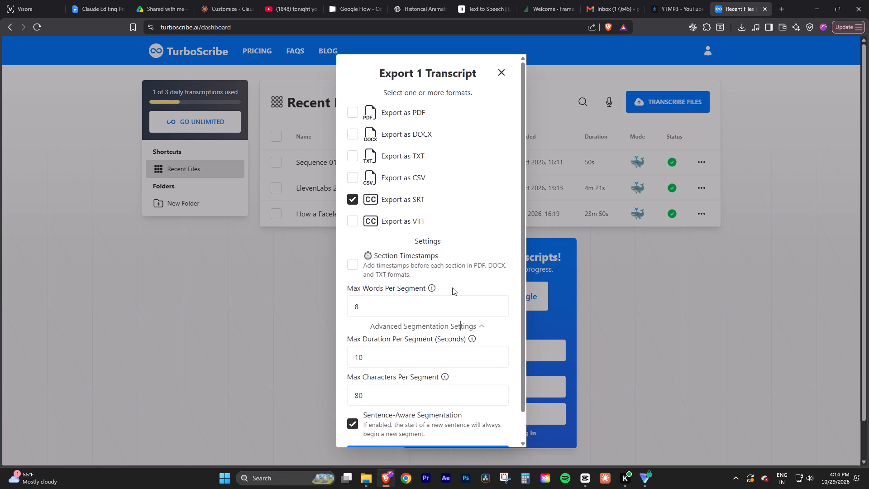
scroll(452, 288, "down", 3)
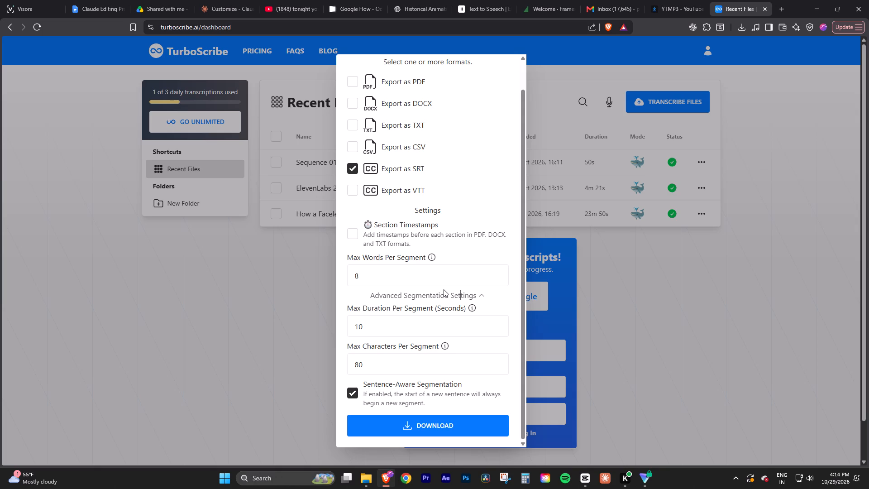
left_click(424, 423)
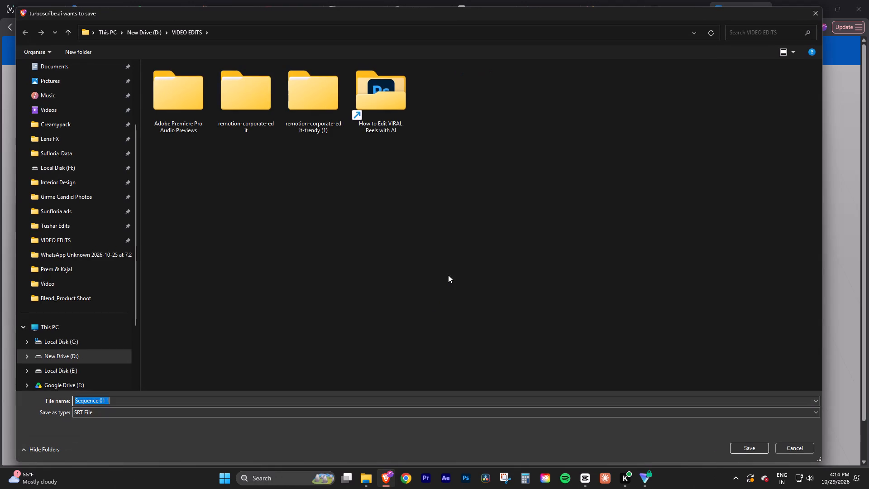
left_click(752, 445)
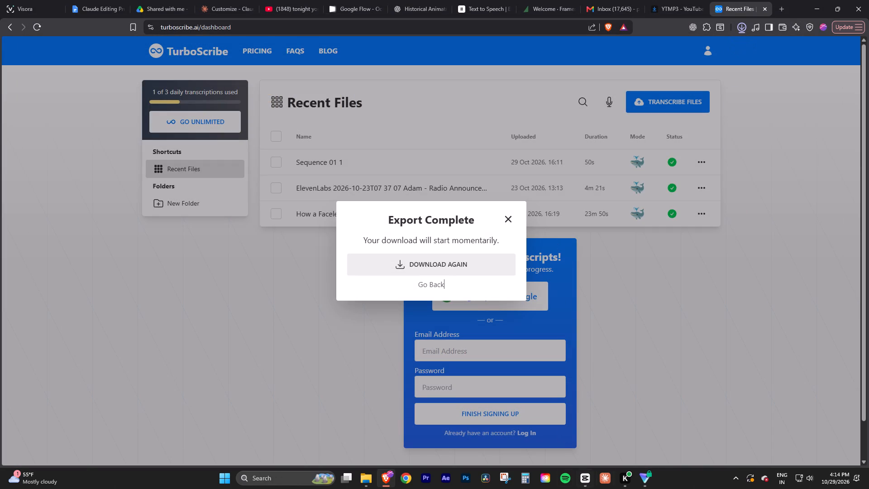
Switch to CapCut and import the Sequence 01 1.srt subtitle file from the VIDEO EDITS folder as captions.
left_click(587, 482)
left_click(153, 66)
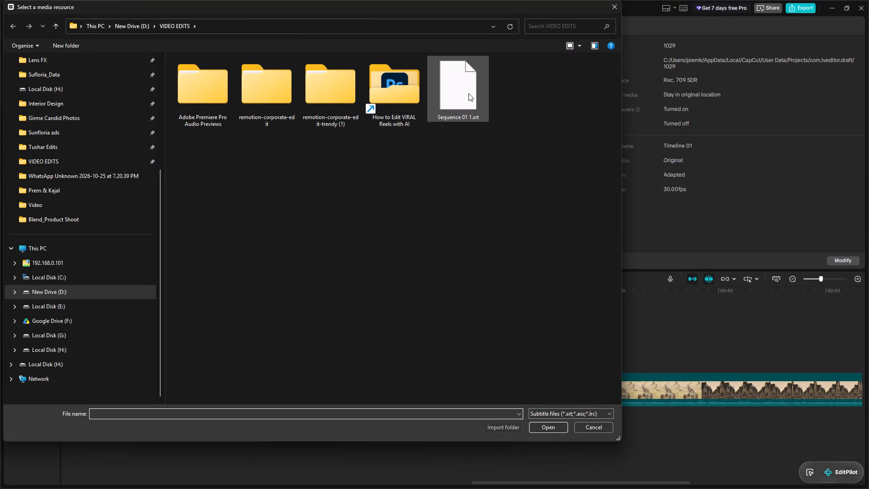
left_click(468, 93)
left_click(545, 429)
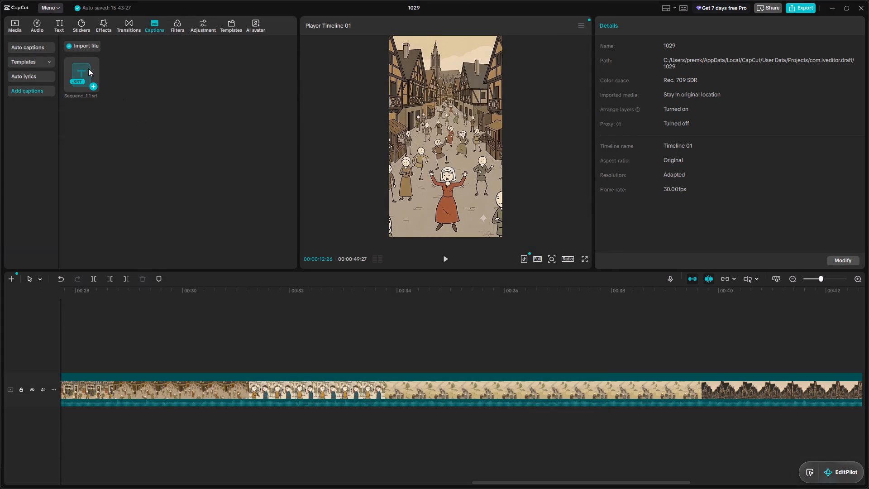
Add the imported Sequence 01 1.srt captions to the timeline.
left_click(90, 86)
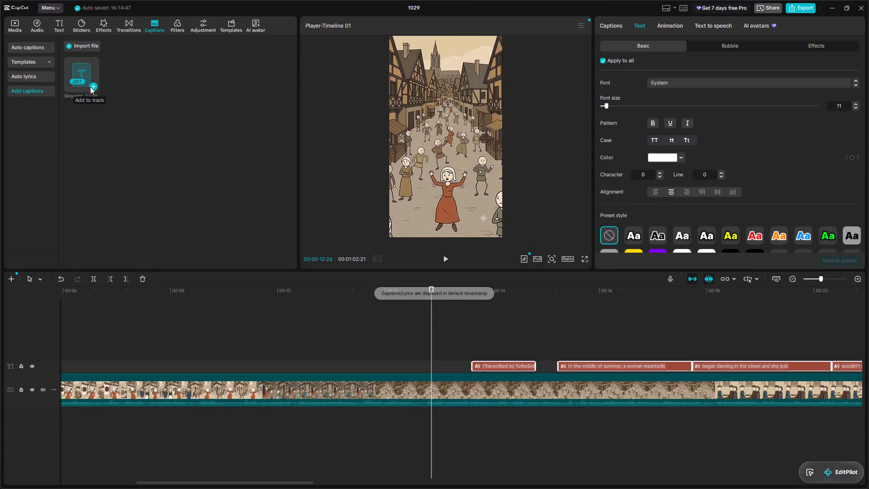
Play the video from the timeline's beginning and around the first captions to examine their timing.
left_click_drag(301, 291, 0, 310)
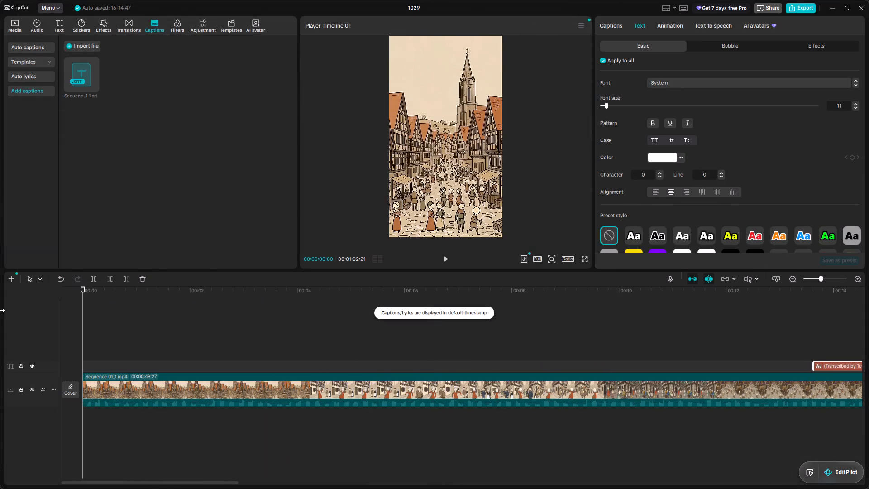
key("space")
left_click_drag(206, 483, 342, 484)
left_click(192, 295)
key("space")
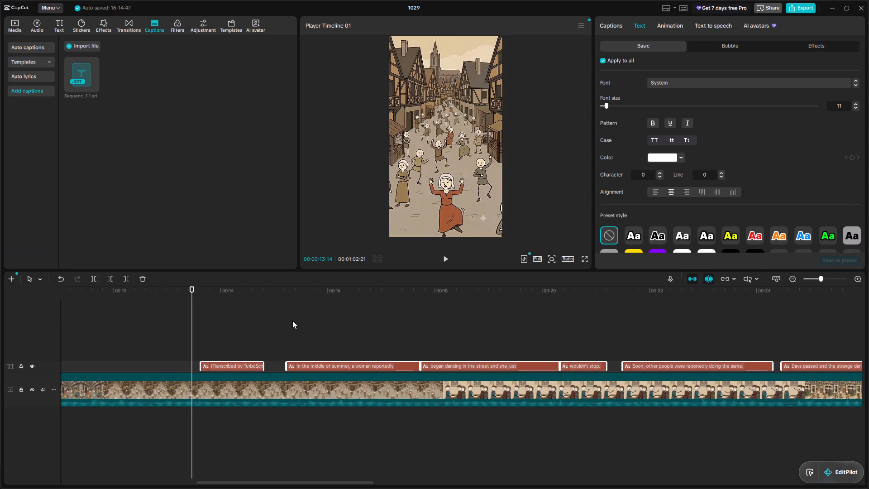
key("space")
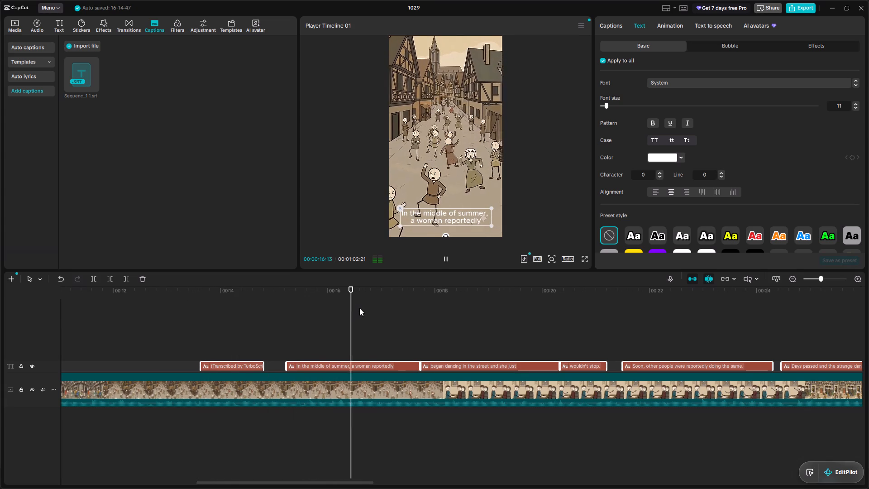
left_click(235, 485)
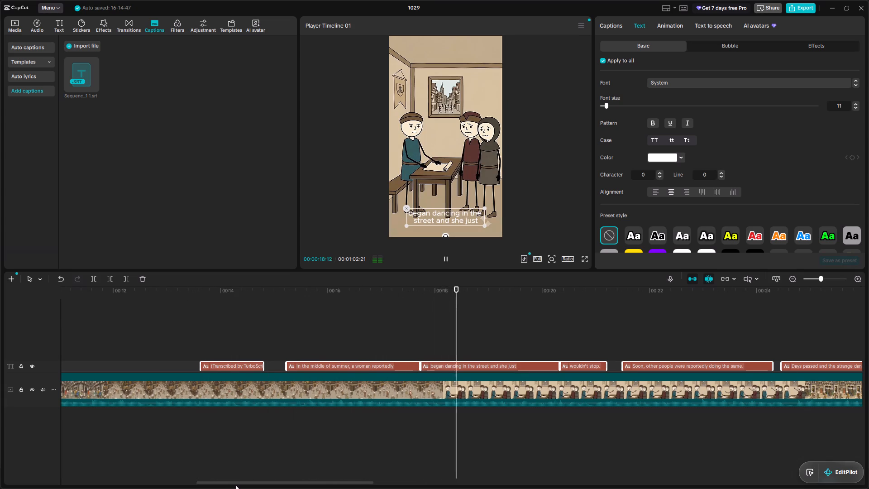
left_click_drag(235, 484, 232, 478)
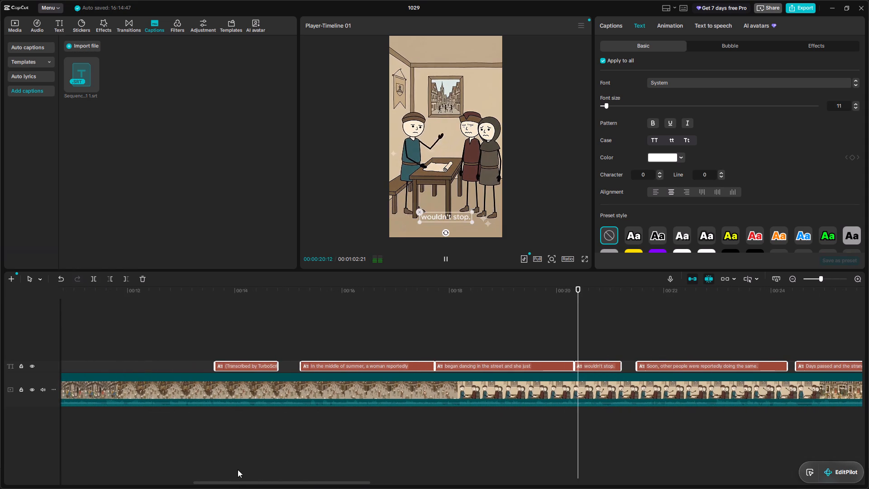
scroll(308, 413, "down", 20, "alt")
scroll(308, 413, "down", 9, "alt")
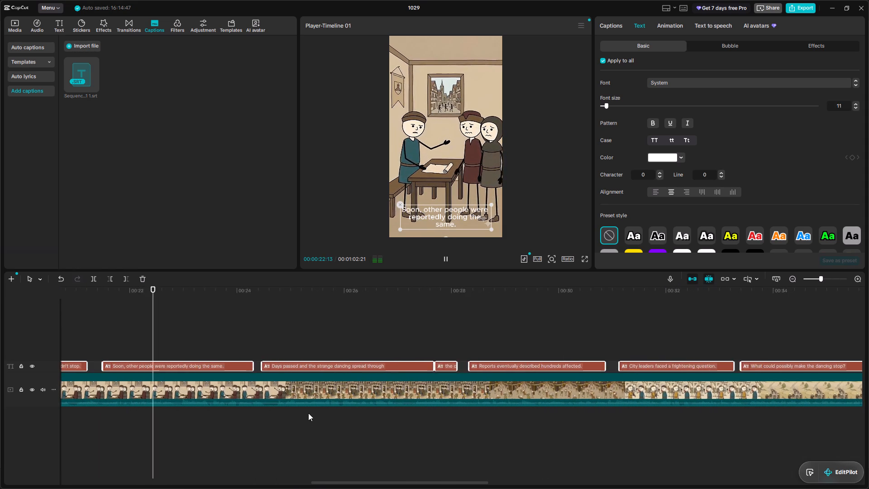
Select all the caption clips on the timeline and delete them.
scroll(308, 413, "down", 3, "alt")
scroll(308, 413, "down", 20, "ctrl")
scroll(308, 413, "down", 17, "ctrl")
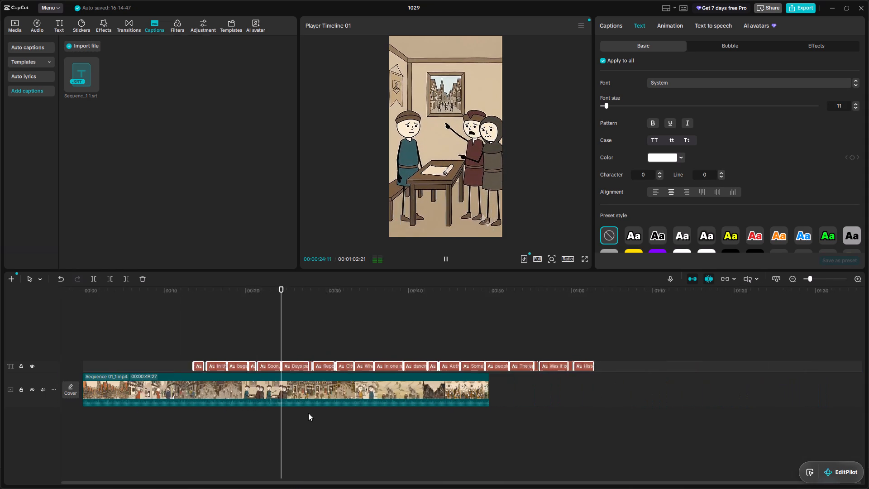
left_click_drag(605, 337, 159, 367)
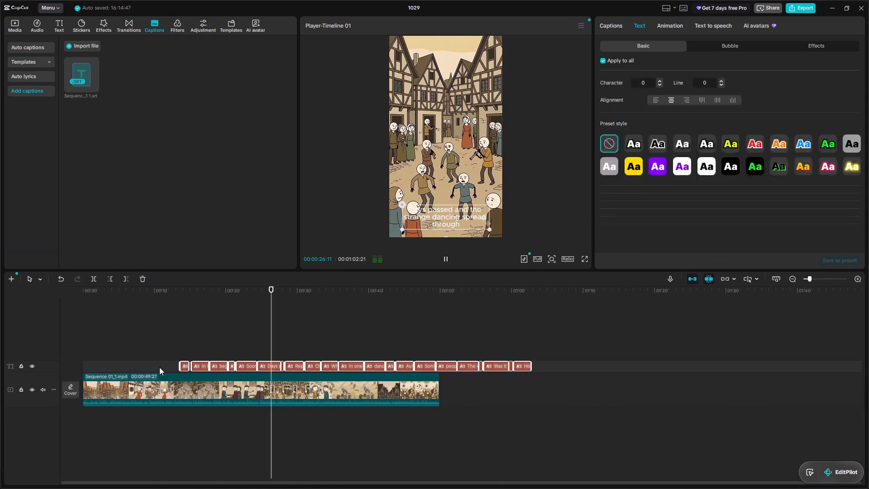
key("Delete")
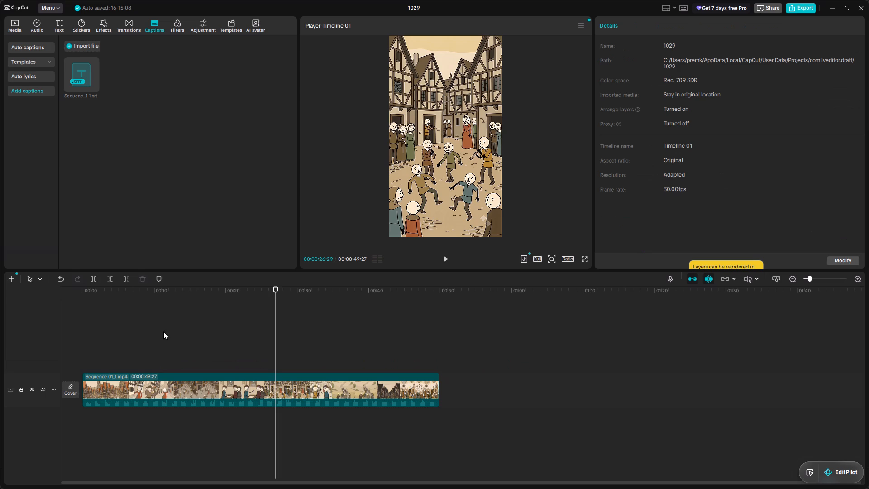
Return the playhead to the start of the timeline and play the video.
left_click_drag(173, 284, 61, 301)
left_click_drag(100, 289, 38, 297)
key("space")
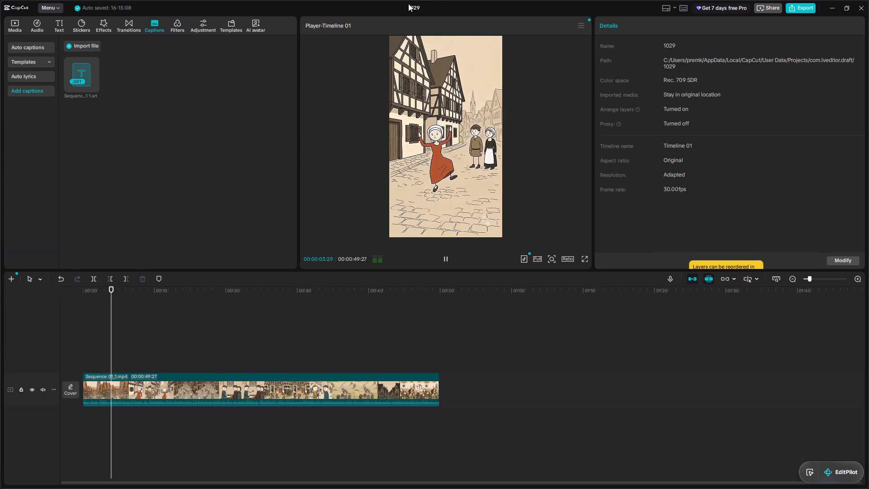
Open the export settings and review the video options, trying Remove watermark and switching it back off.
left_click(808, 5)
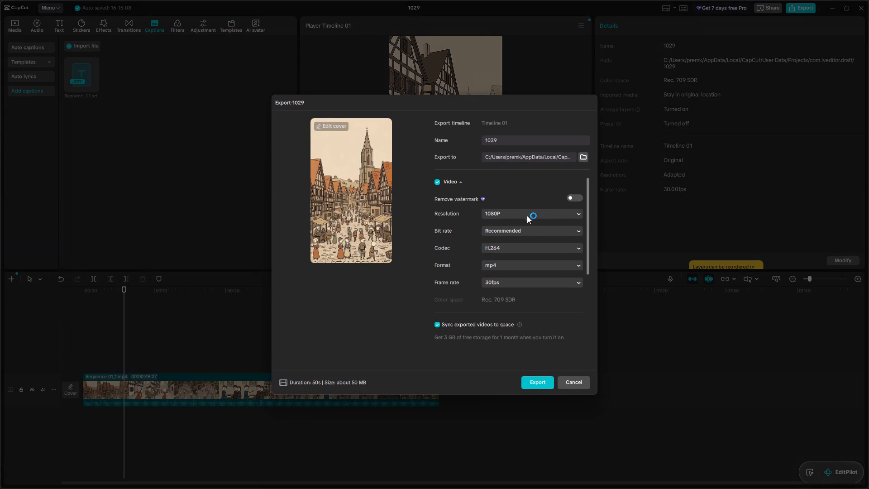
left_click(572, 196)
left_click(446, 294)
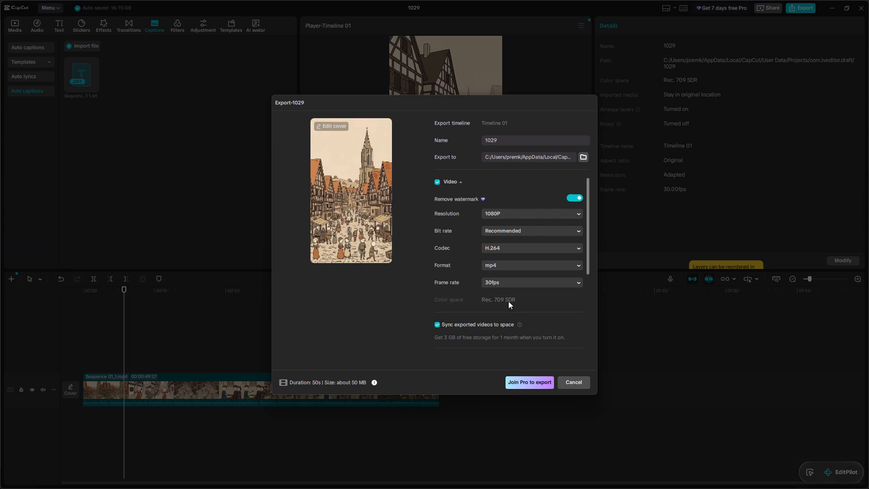
scroll(508, 301, "down", 6)
scroll(518, 284, "up", 6)
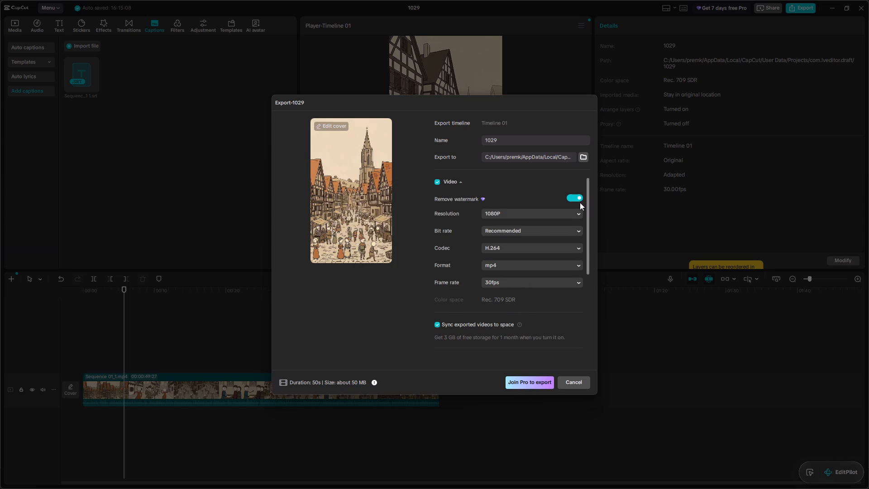
left_click(578, 199)
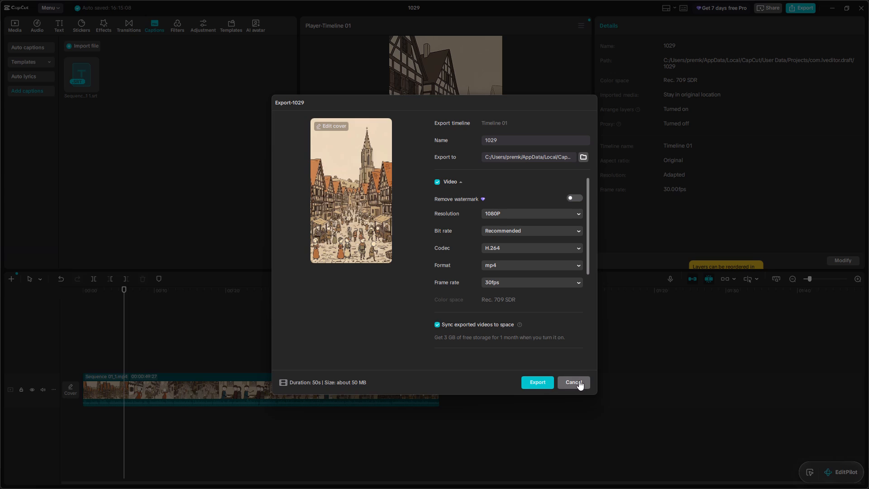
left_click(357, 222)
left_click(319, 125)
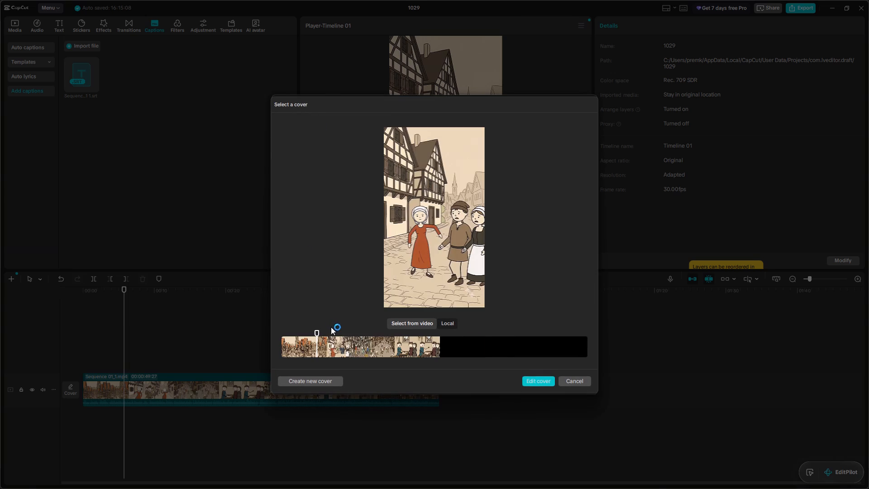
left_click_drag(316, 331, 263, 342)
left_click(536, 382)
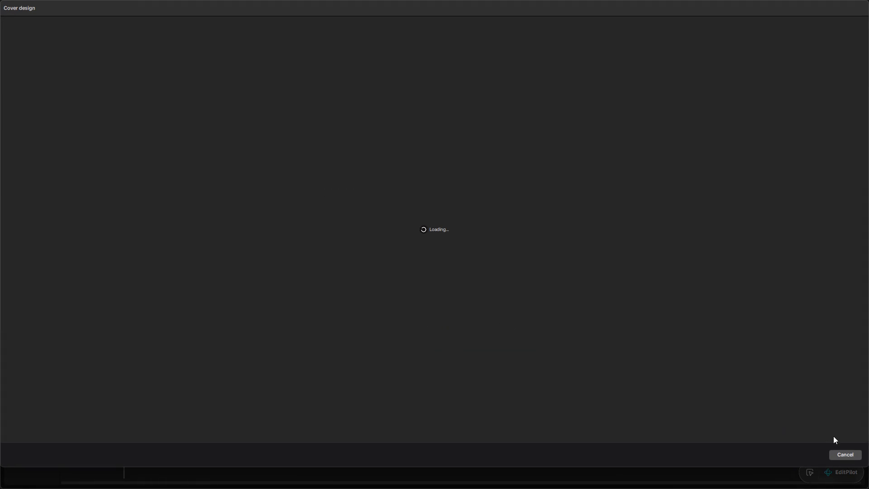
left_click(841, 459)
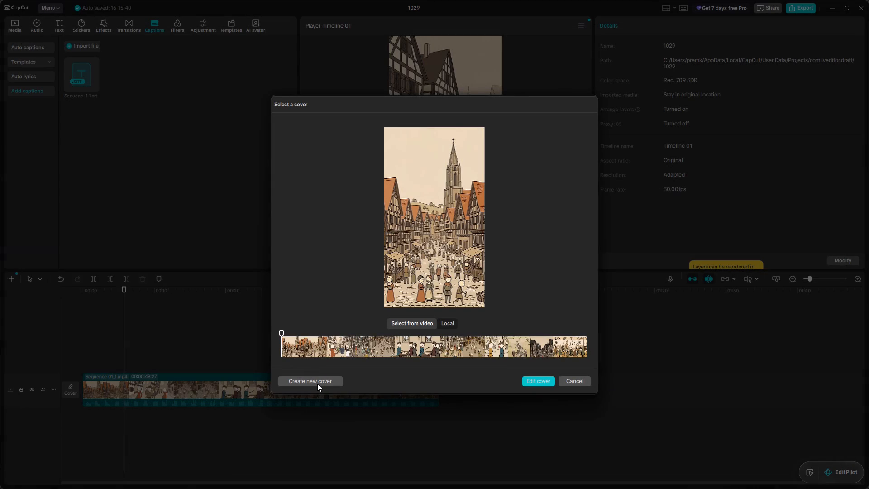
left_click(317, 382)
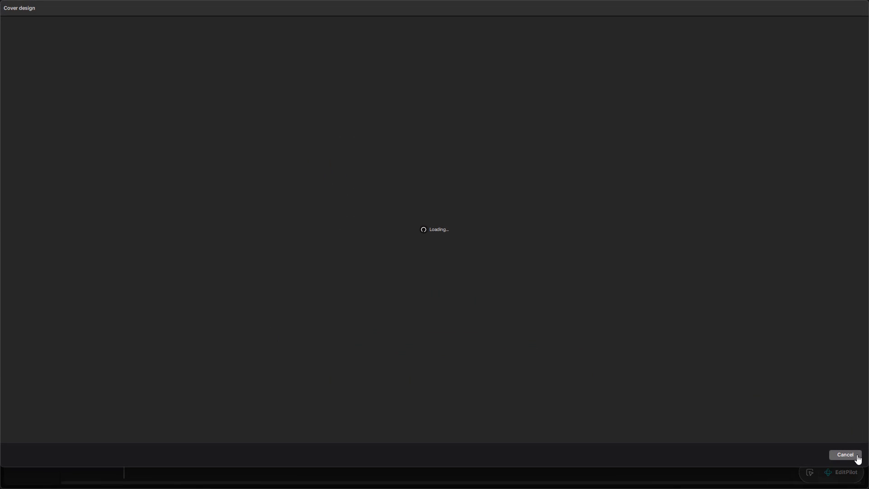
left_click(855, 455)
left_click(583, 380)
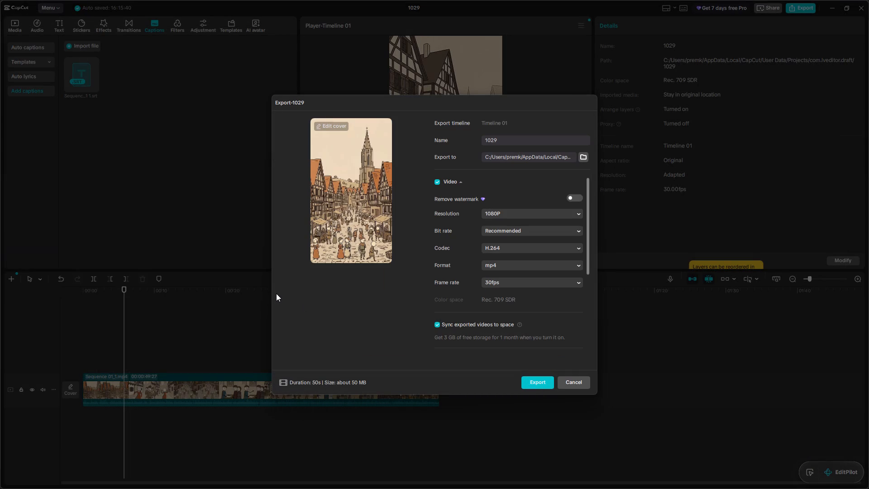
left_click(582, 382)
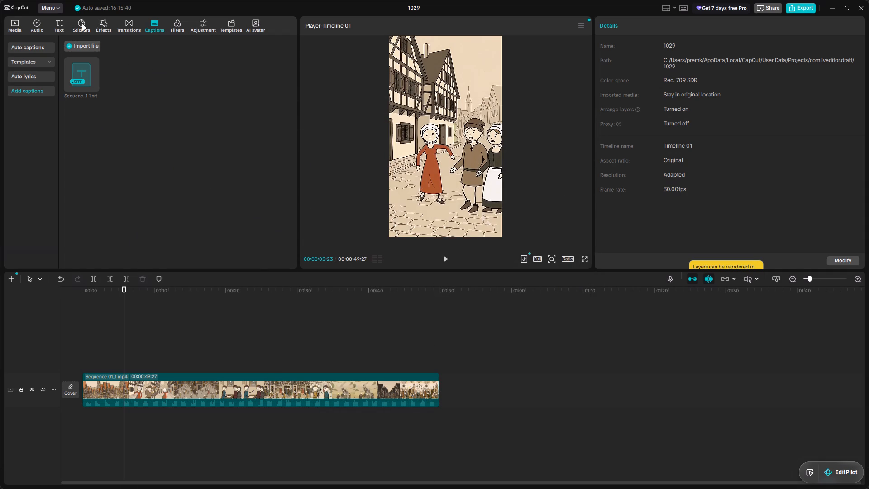
Generate captions for the video with the red-text VELOZ ZORRO template from the Trending caption templates.
left_click(26, 62)
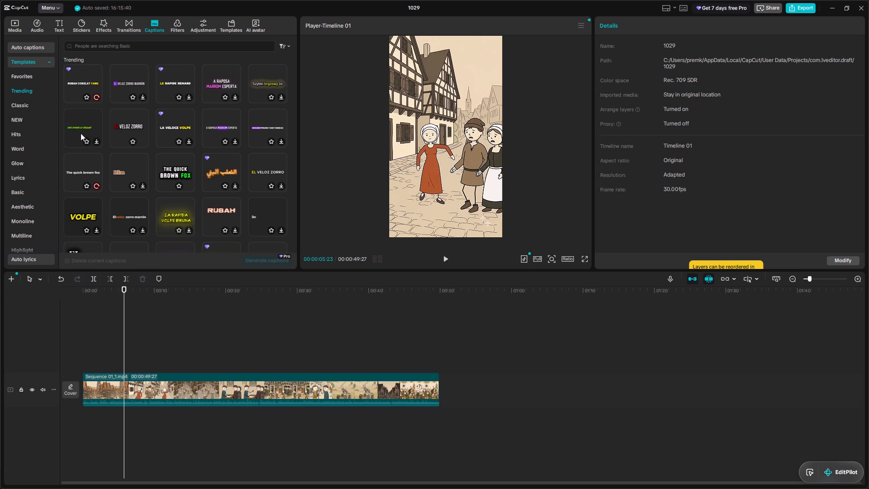
left_click(130, 121)
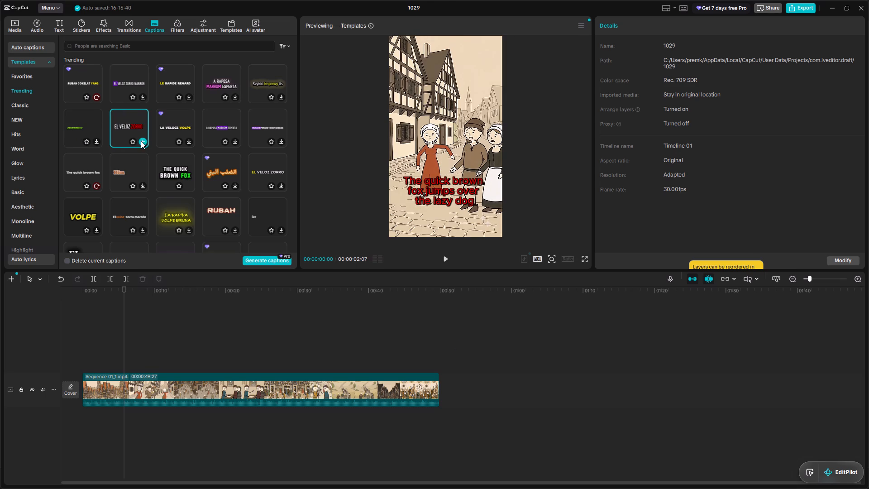
left_click(141, 141)
key("ctrl+z")
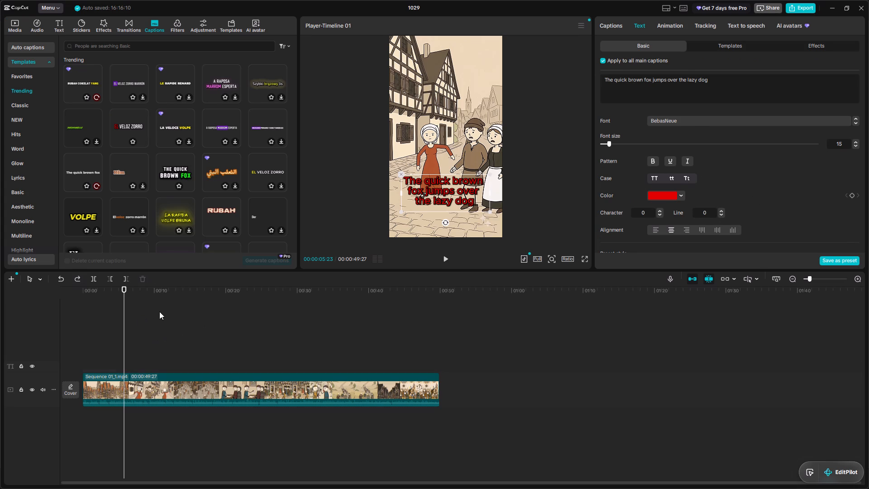
left_click(122, 120)
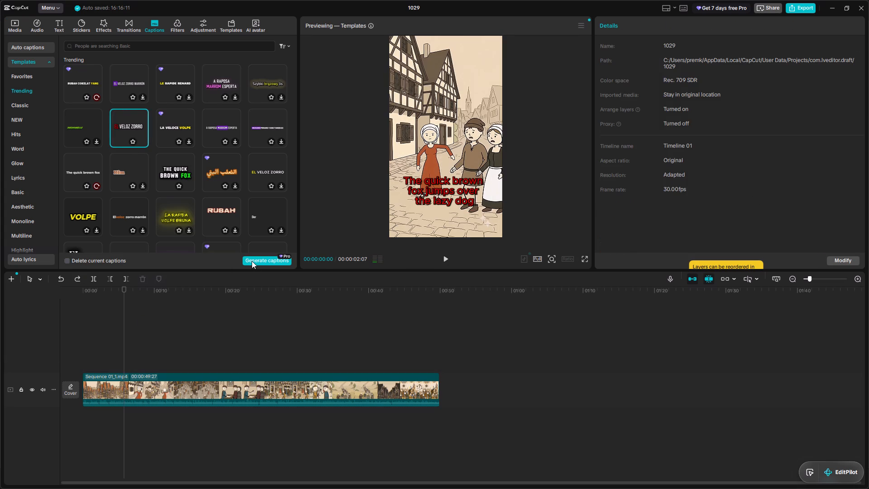
left_click(252, 261)
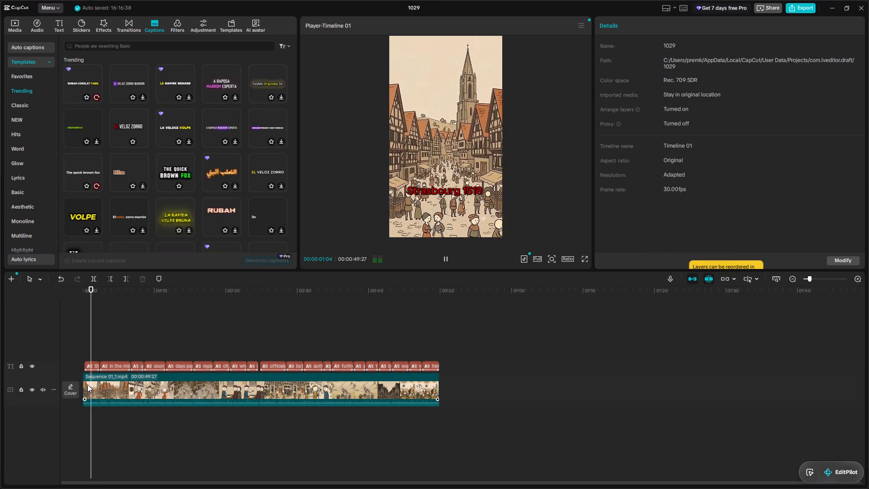
scroll(87, 384, "up", 8, "alt")
left_click_drag(105, 285, 55, 294)
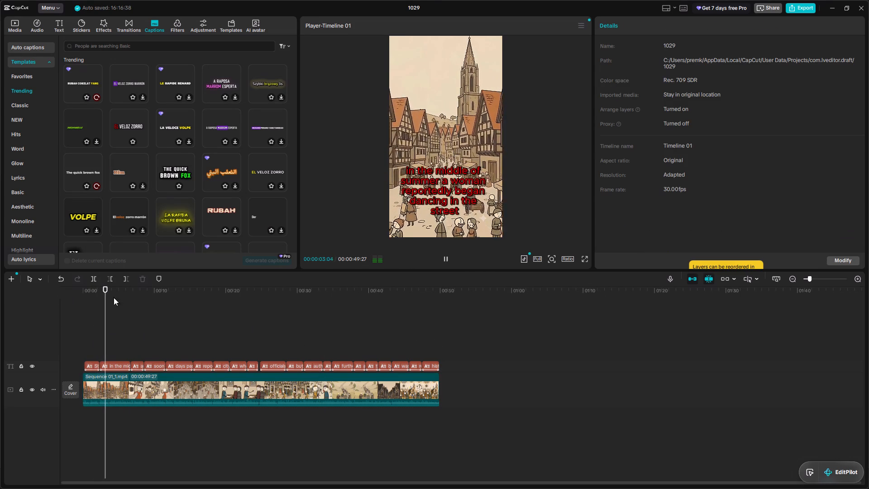
left_click_drag(122, 291, 64, 296)
Play the opening to find where the first word ends and split the "Strasbourg 1518" caption at 00:00:01:01.
scroll(87, 376, "up", 20, "ctrl")
scroll(87, 376, "up", 2, "ctrl")
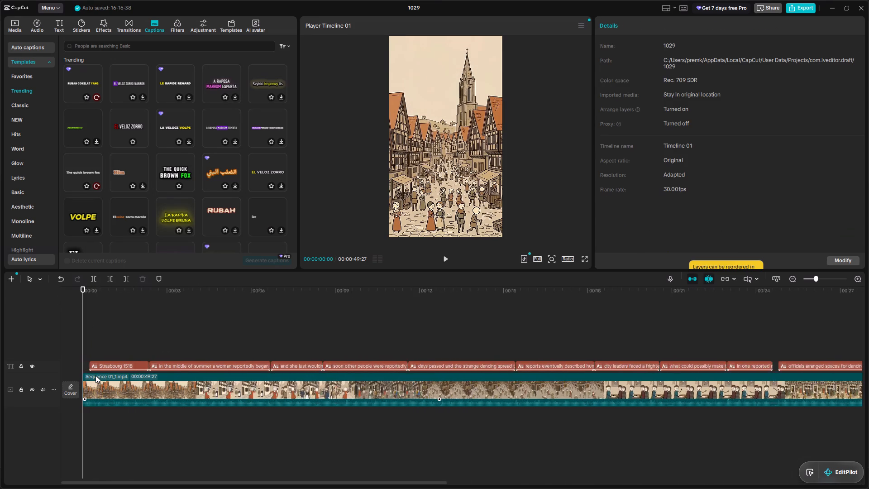
scroll(95, 375, "up", 9, "ctrl")
scroll(160, 355, "up", 14, "ctrl")
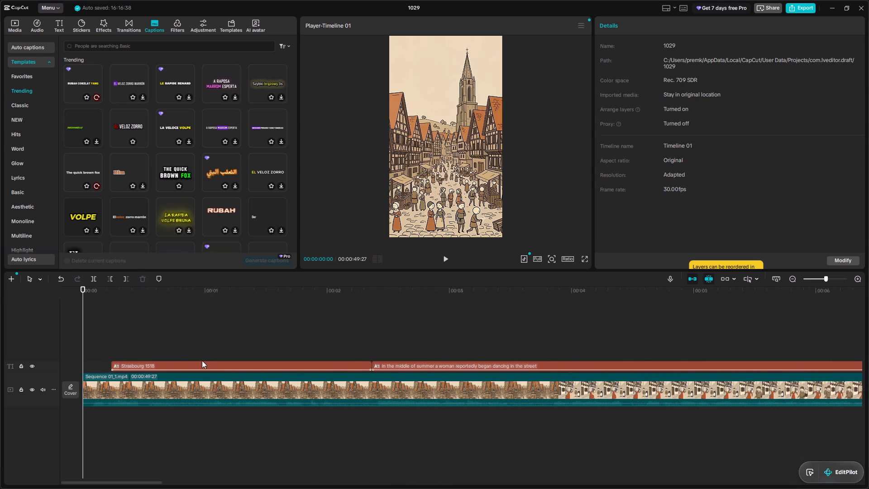
scroll(202, 360, "up", 1, "ctrl")
scroll(268, 360, "up", 3, "ctrl")
scroll(372, 374, "down", 4, "alt")
scroll(309, 371, "up", 5, "alt")
key("space")
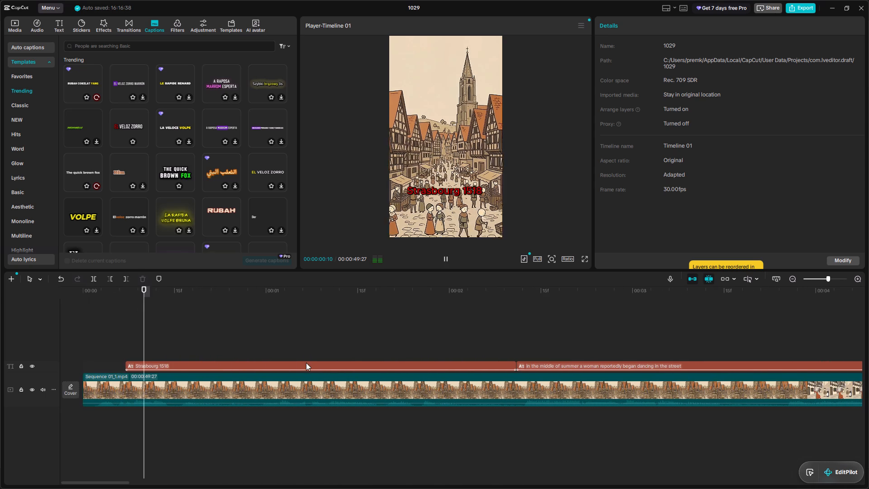
key("space")
left_click(293, 364)
left_click_drag(259, 298, 54, 326)
key("space")
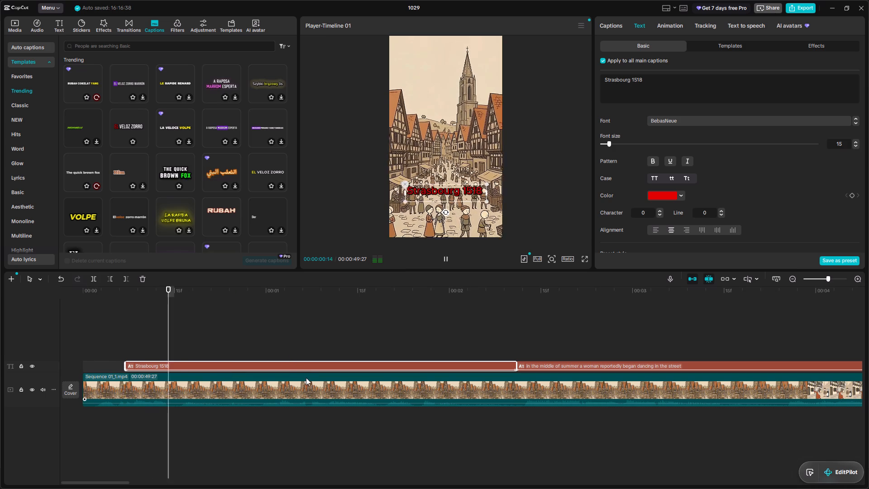
key("space")
left_click(291, 366)
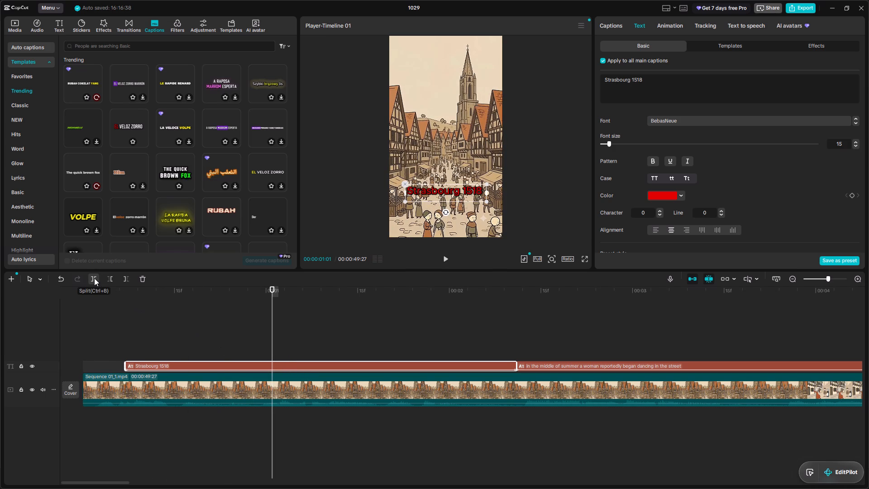
key("ctrl+b")
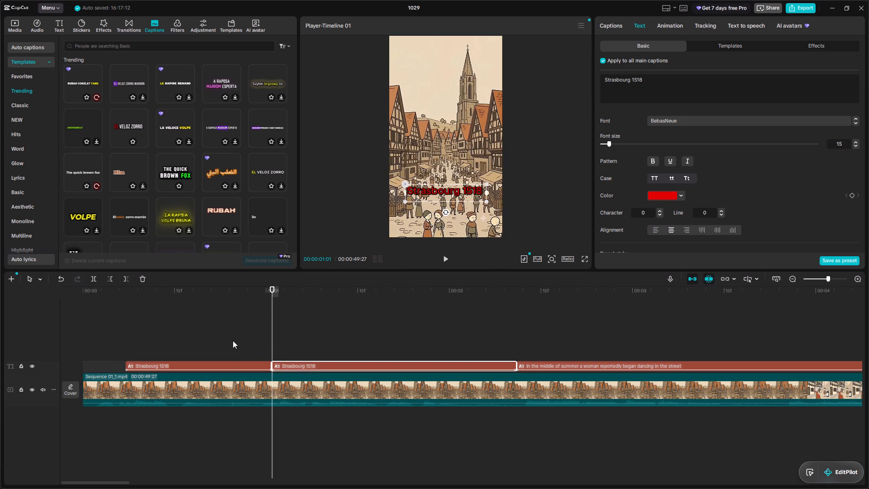
Shorten the text of the first part of the split caption to "Strasbourg".
left_click(233, 290)
left_click(239, 366)
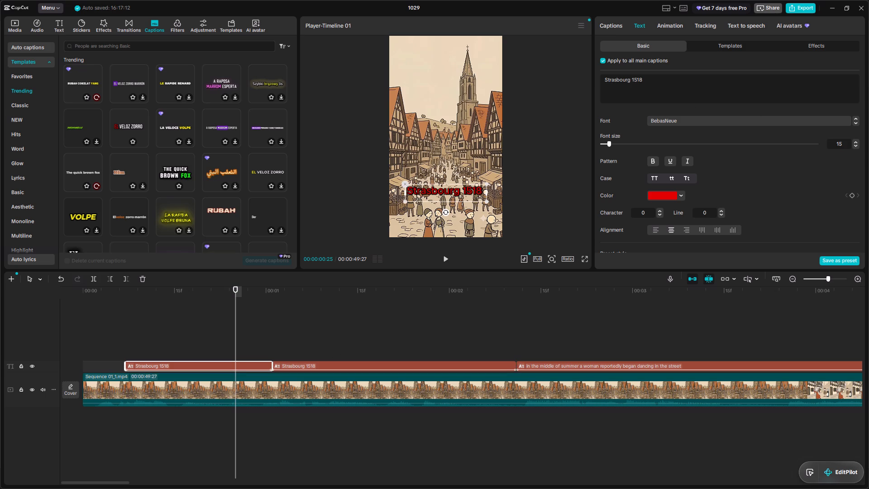
left_click(654, 86)
key("BackSpace")
key("BackSpace")
key("BackSpace")
key("BackSpace")
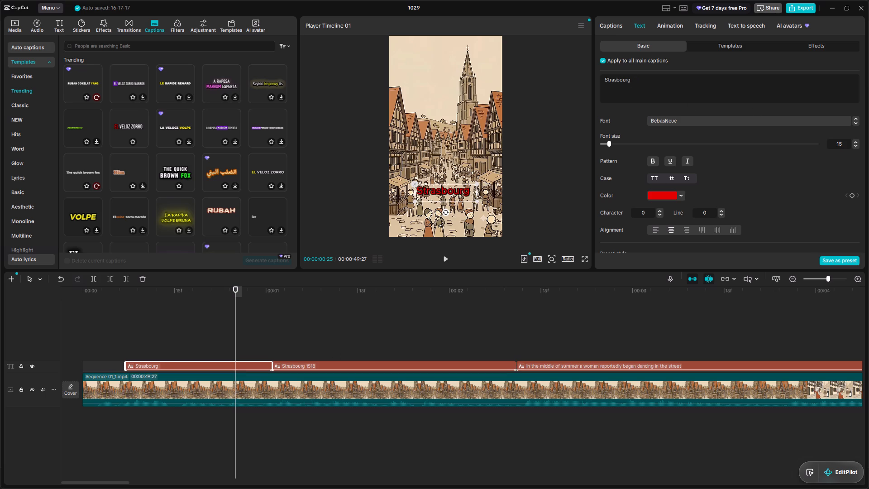
key("space")
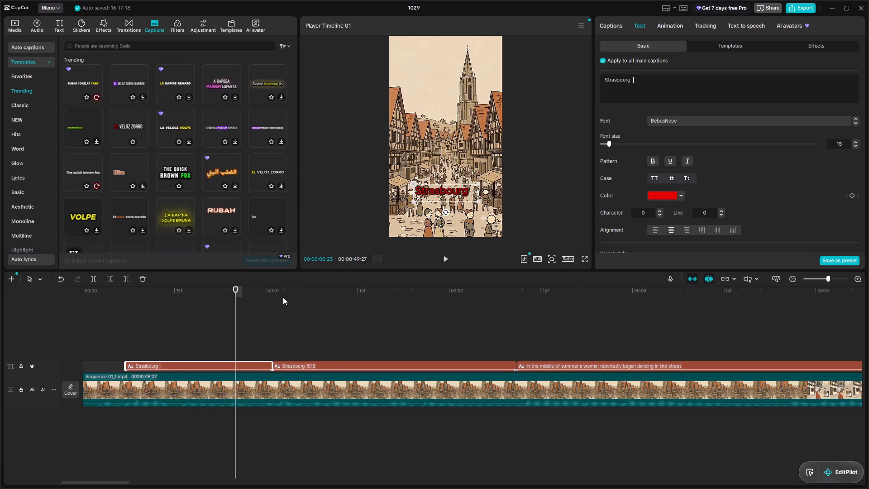
key("BackSpace")
Shorten the text of the second part of the split "Strasbourg 1518" caption to "1518".
left_click_drag(259, 289, 301, 298)
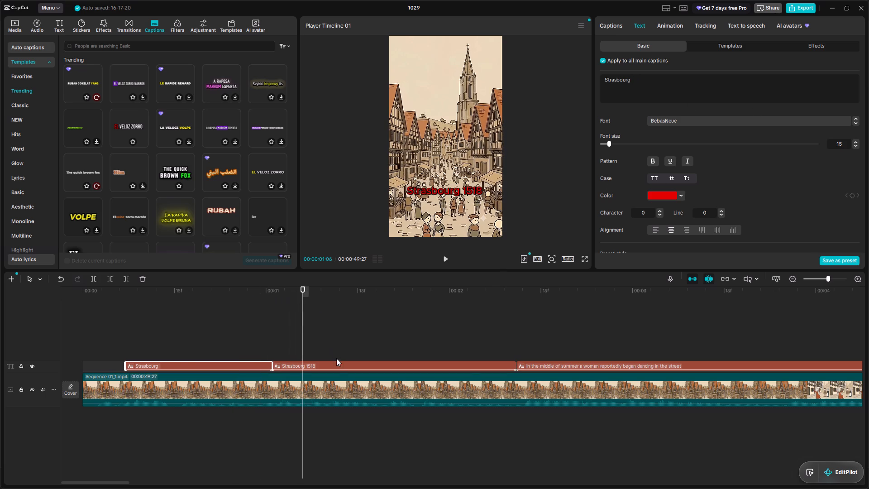
left_click(335, 365)
left_click(632, 84)
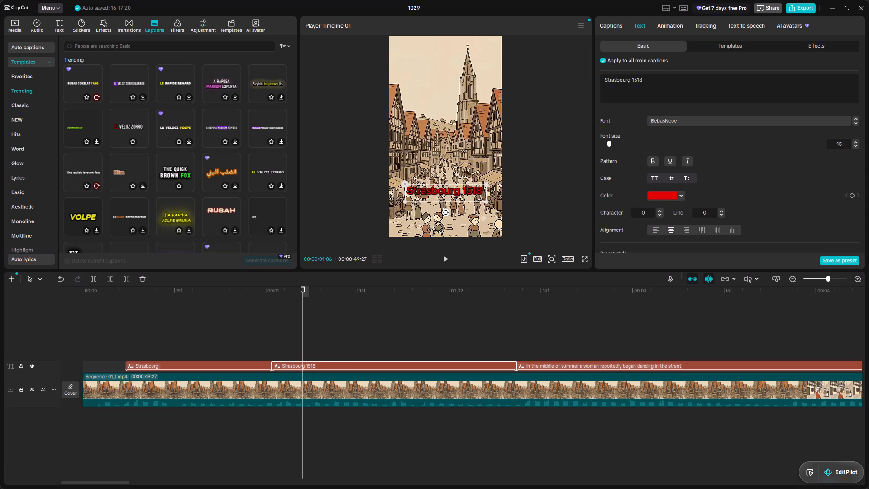
key("Left")
key("Left")
key("Left")
key("Left")
key("Left")
key("BackSpace")
key("BackSpace")
key("BackSpace")
key("BackSpace")
key("BackSpace")
key("BackSpace")
key("BackSpace")
key("BackSpace")
key("BackSpace")
key("BackSpace")
key("BackSpace")
key("BackSpace")
key("BackSpace")
key("BackSpace")
key("BackSpace")
key("BackSpace")
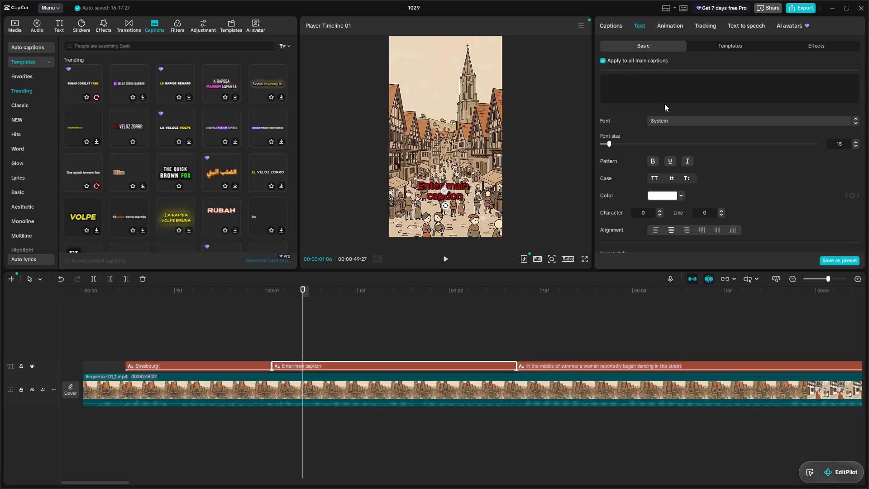
key("ctrl+z")
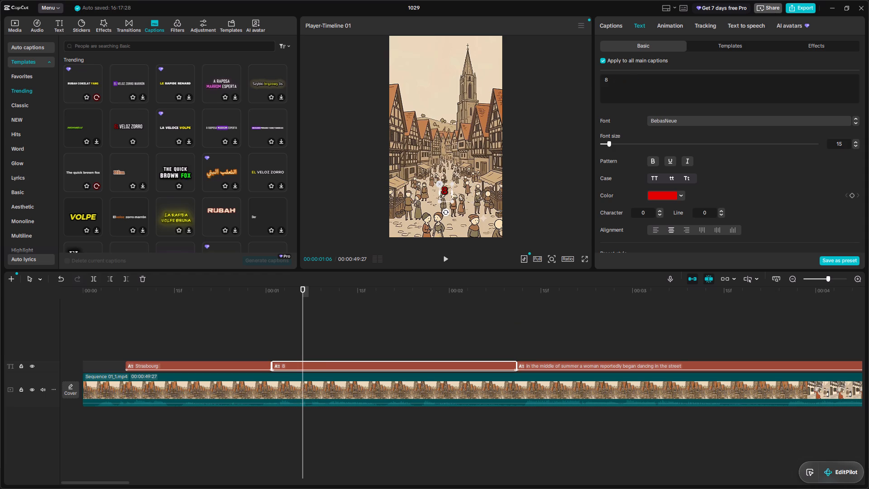
key("ctrl+z")
key("ctrl+z")
key("ctrl+z")
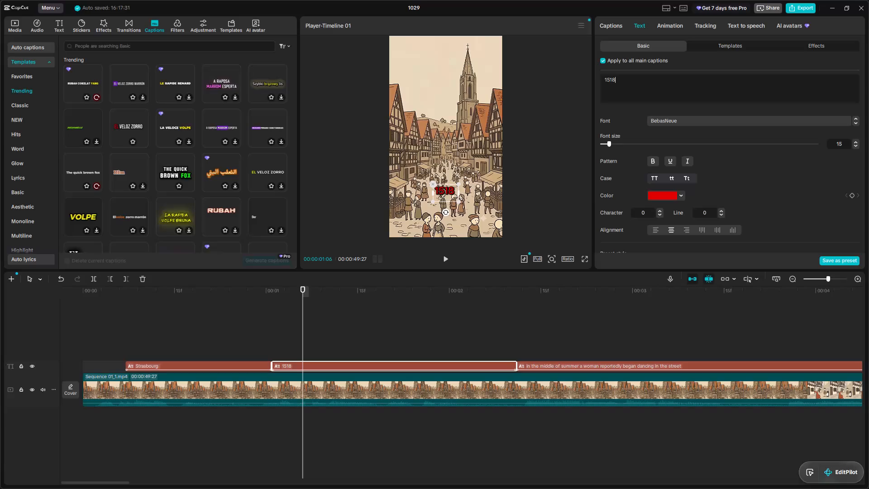
Replay the video from the beginning to examine the timing of the "Strasbourg" and "1518" captions.
left_click_drag(241, 290, 234, 292)
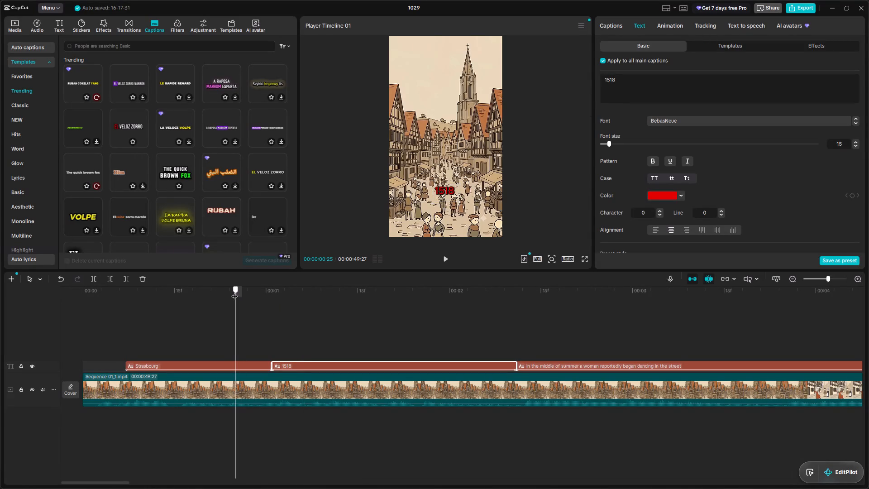
left_click_drag(234, 292, 234, 292)
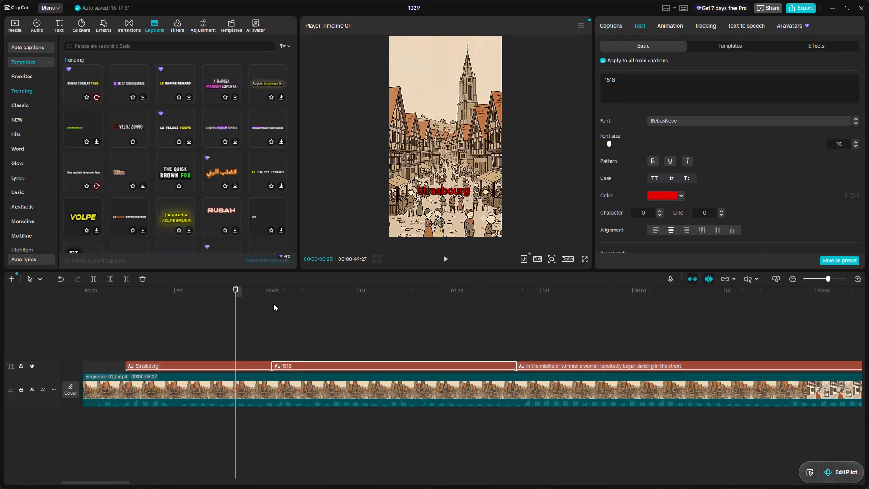
left_click_drag(189, 292, 125, 296)
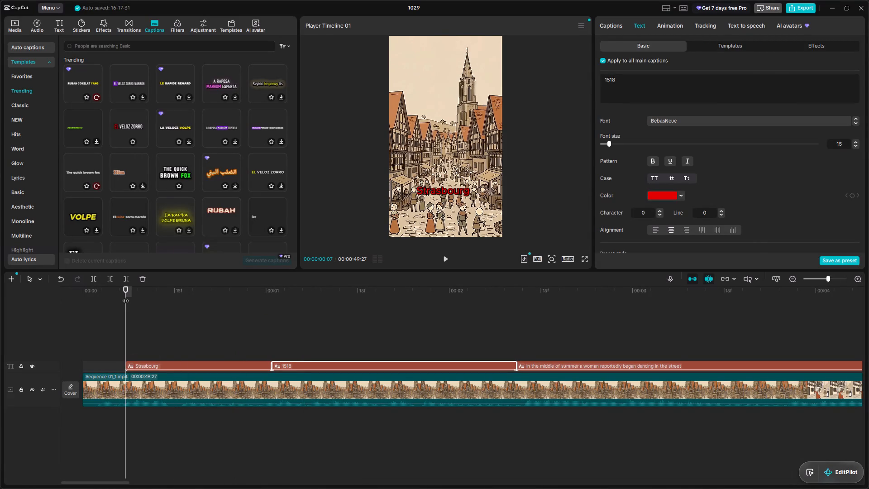
left_click_drag(128, 292, 126, 292)
left_click_drag(126, 292, 353, 313)
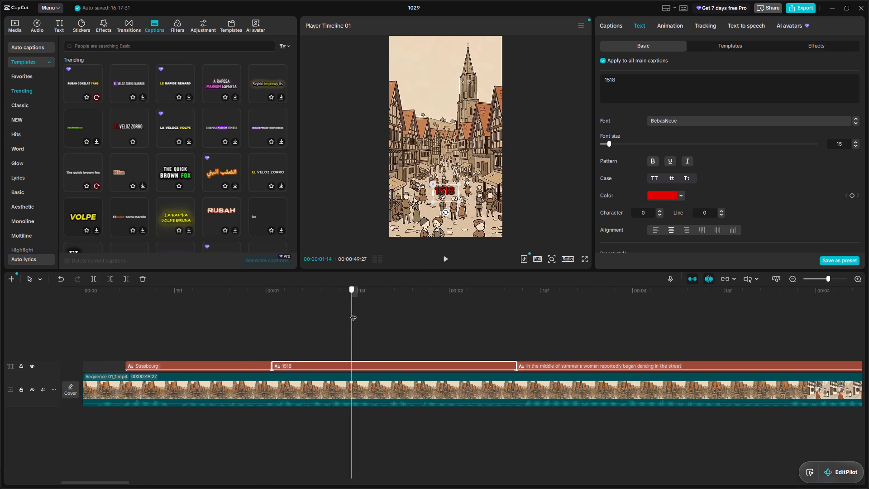
left_click_drag(353, 313, 53, 325)
key("space")
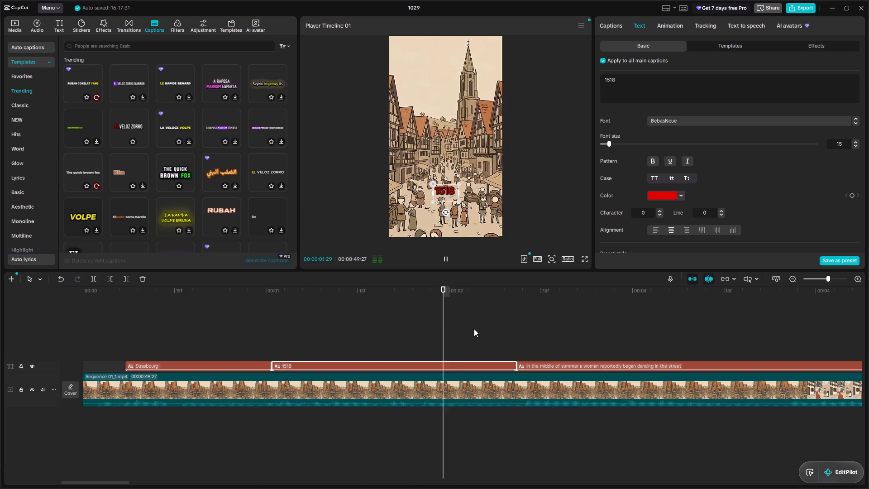
key("space")
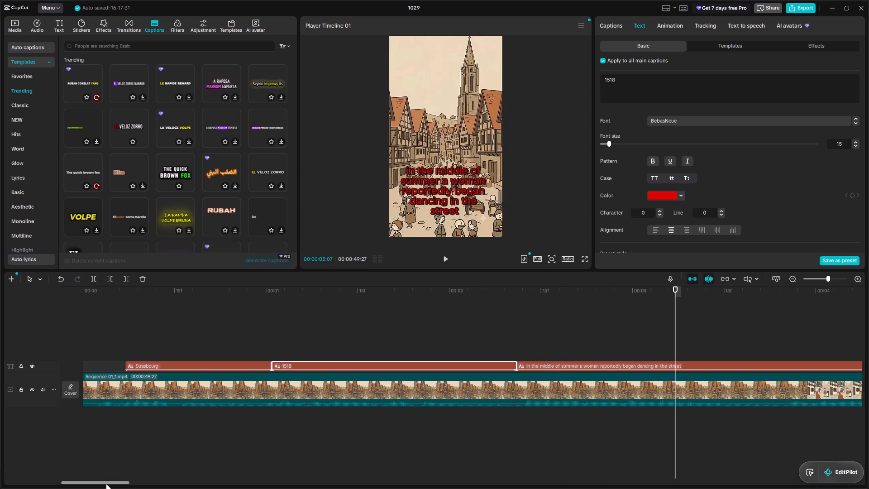
Play the next caption to find where "in the middle of summer" ends and split it at 00:00:03:21.
left_click_drag(106, 484, 127, 481)
left_click(252, 291)
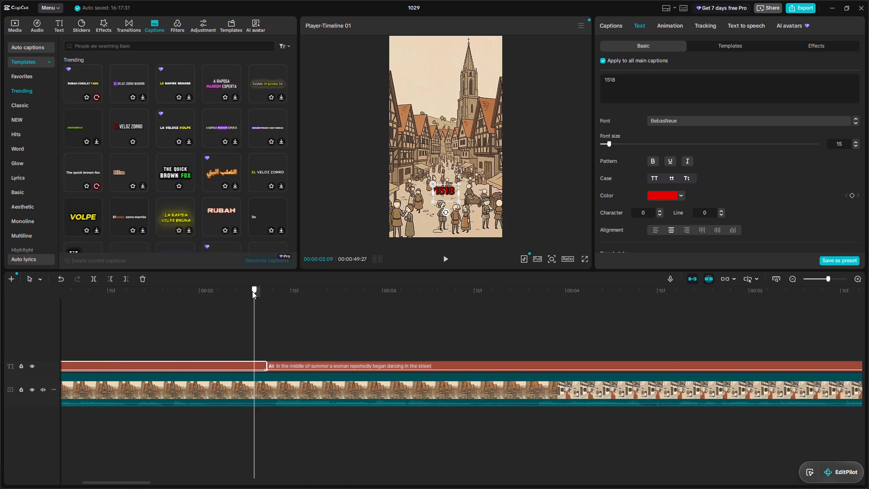
key("space")
key("space")
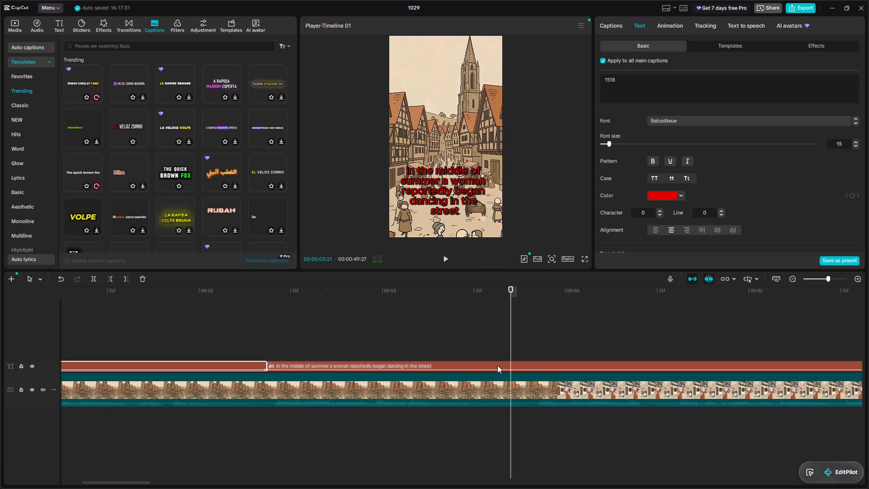
left_click(497, 365)
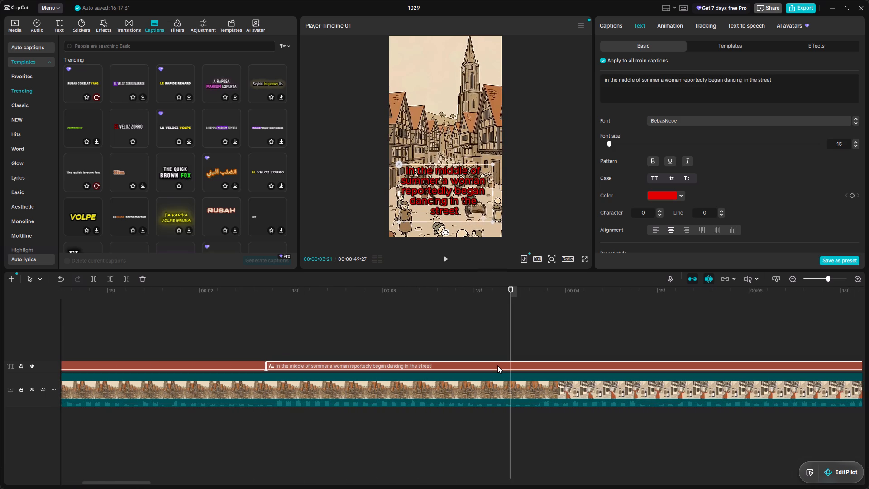
key("ctrl+b")
Shorten the text of the part before the 00:00:03:21 split to "in the middle of summer".
left_click(497, 365)
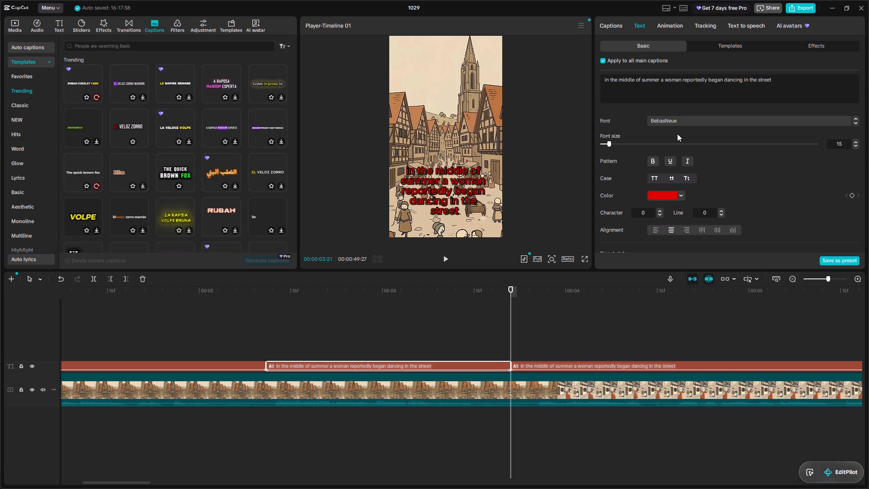
left_click_drag(661, 81, 695, 81)
left_click_drag(695, 81, 774, 81)
key("BackSpace")
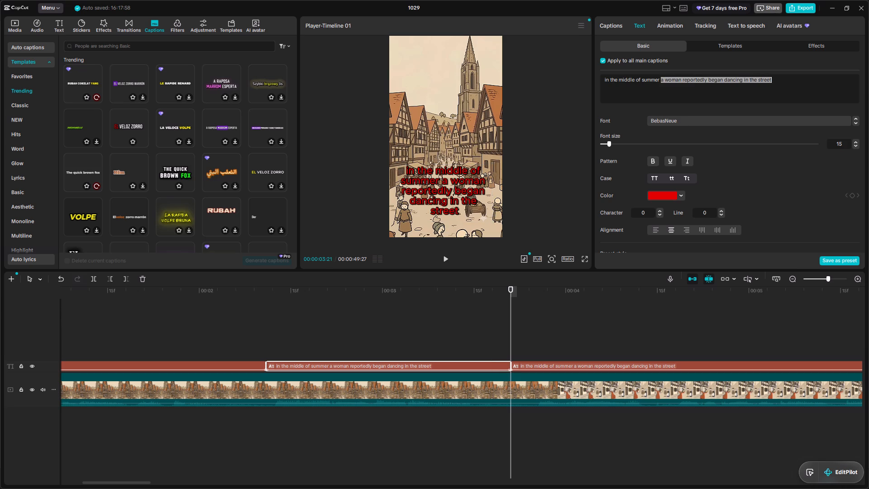
key("BackSpace")
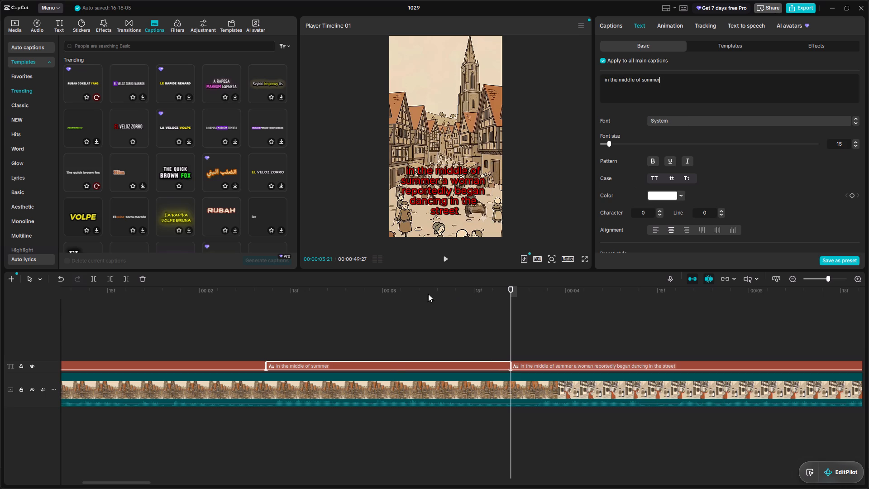
Play across the split and trim the following caption's text to "a woman reportedly began dancing in the street".
left_click_drag(286, 290, 224, 296)
key("space")
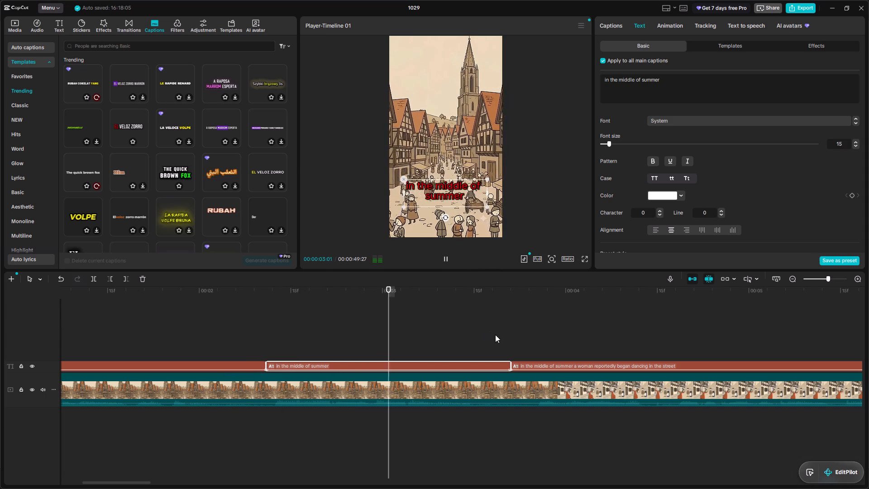
key("space")
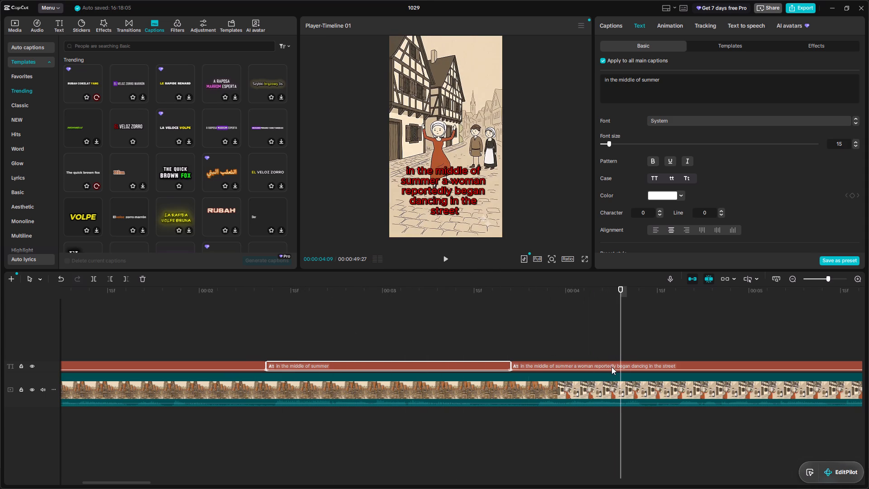
left_click(611, 367)
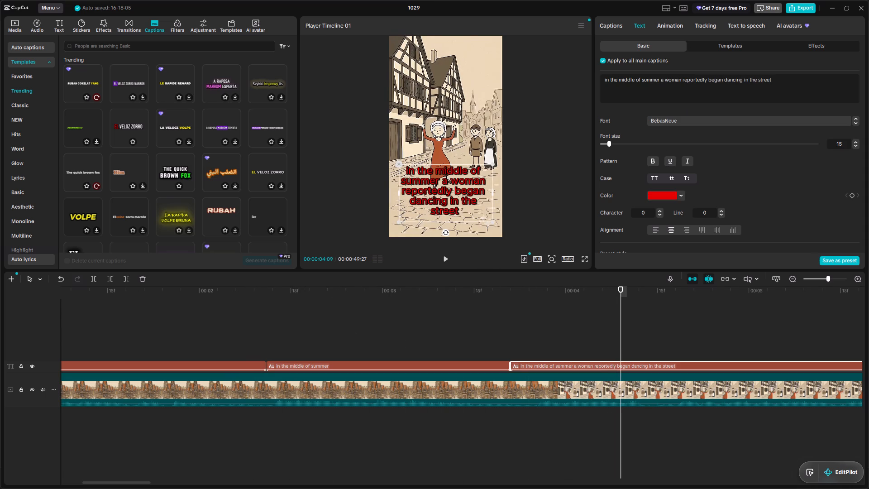
left_click_drag(659, 81, 611, 81)
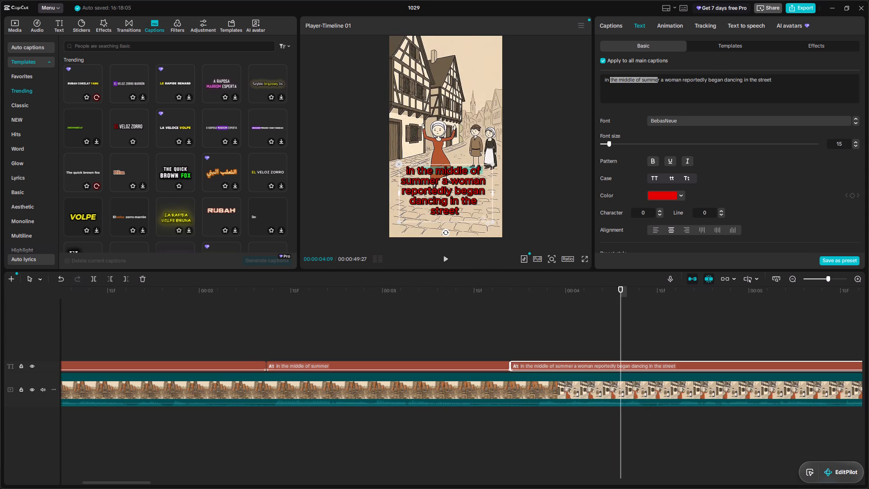
left_click_drag(611, 81, 602, 81)
key("BackSpace")
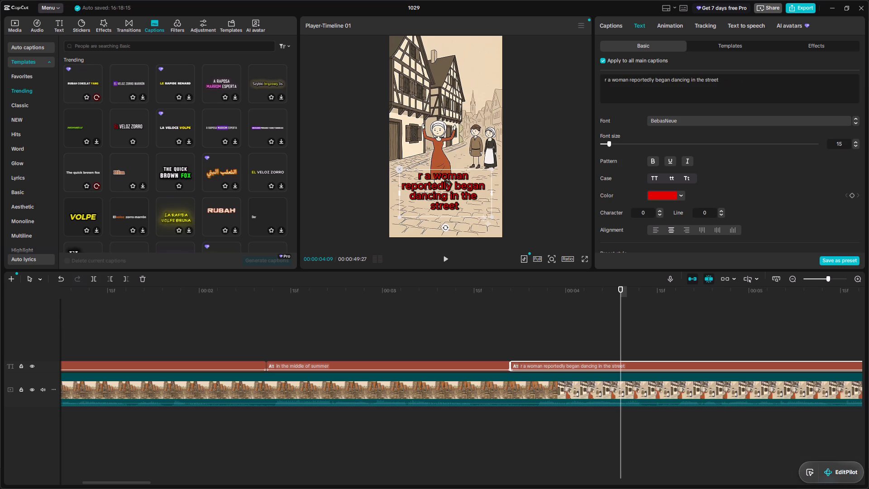
key("Right")
key("Right")
key("BackSpace")
key("BackSpace")
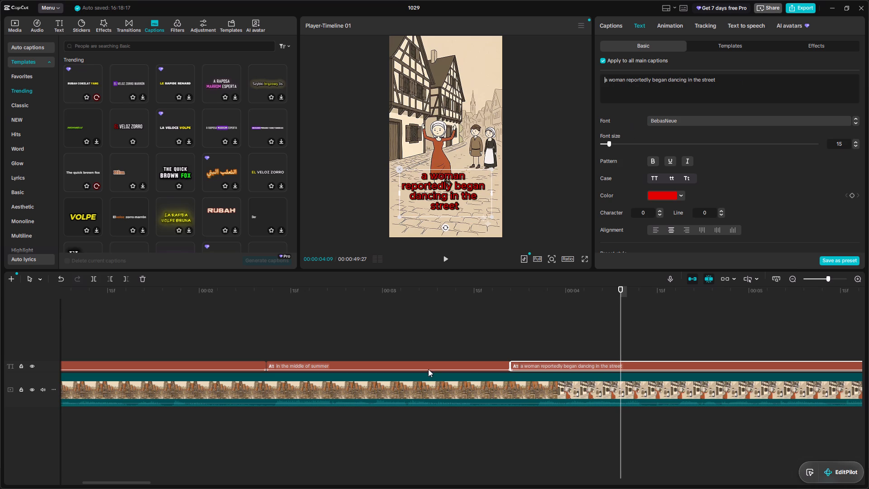
Play the "a woman reportedly began dancing in the street" caption and split it at 00:00:05:11, after "began".
left_click_drag(444, 292, 377, 292)
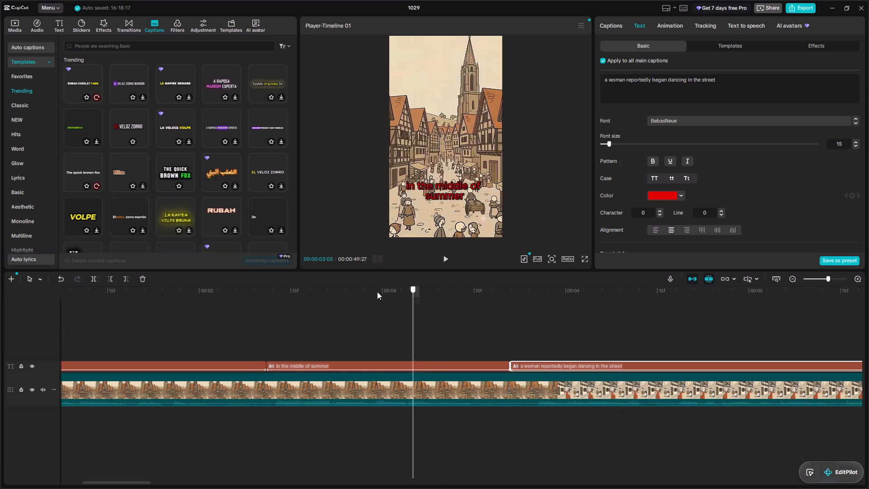
left_click_drag(377, 292, 211, 307)
key("space")
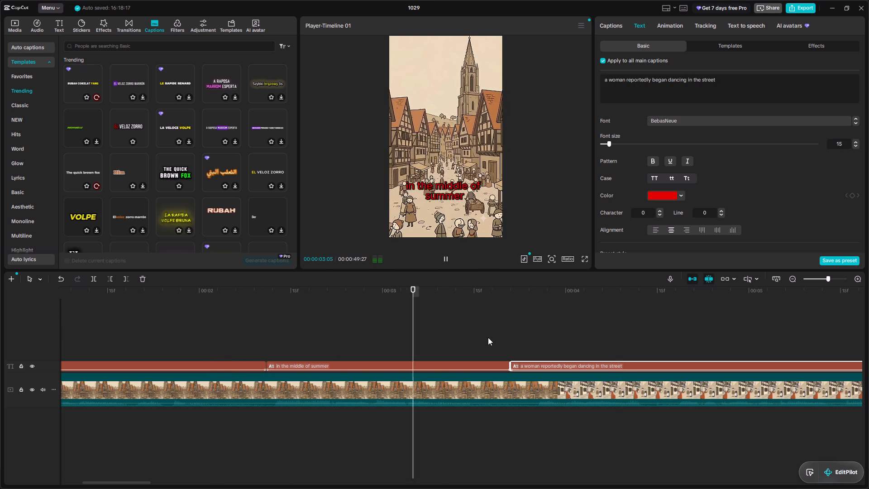
key("space")
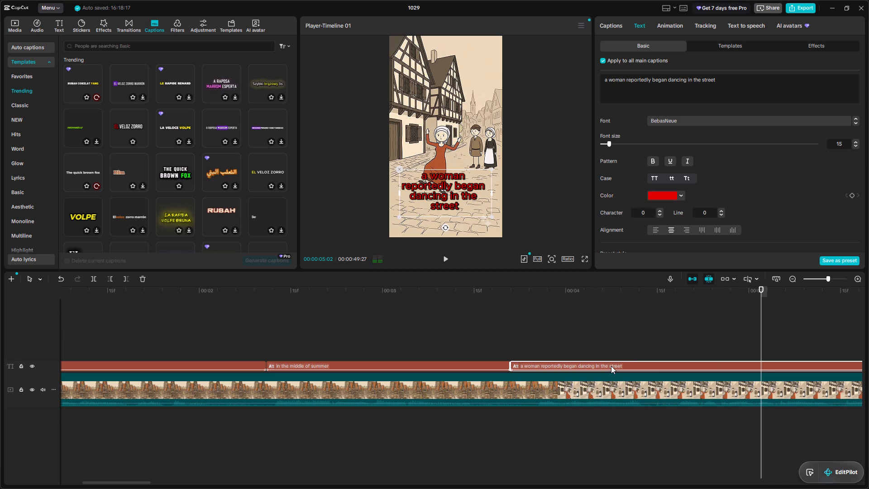
key("space")
key("space")
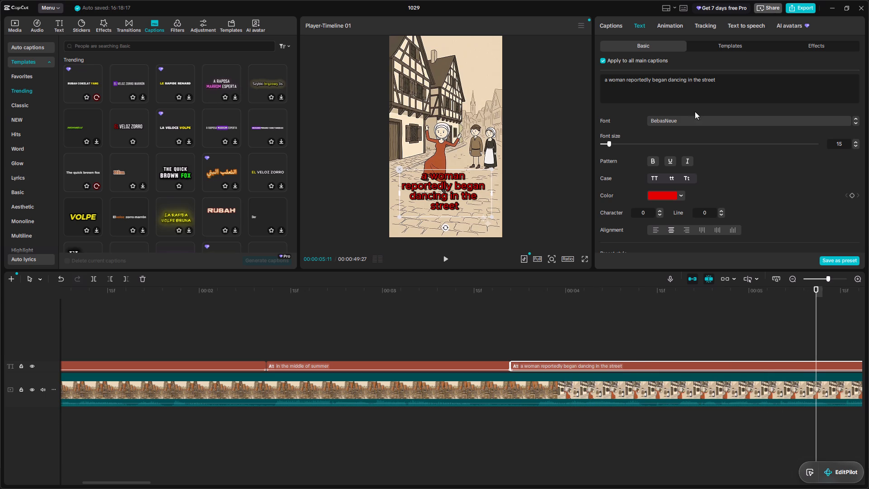
key("ctrl+b")
Shorten the text of the part before the 00:00:05:11 split to "a woman reportedly began".
left_click(787, 367)
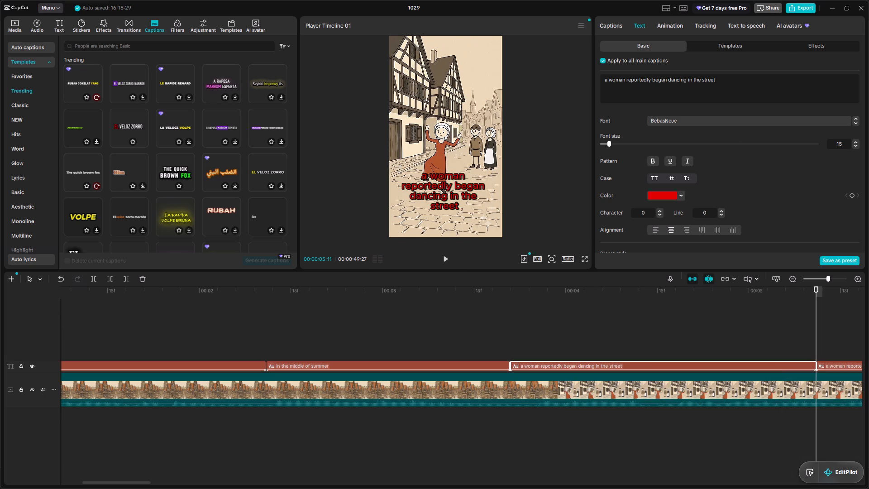
left_click_drag(668, 80, 725, 79)
key("BackSpace")
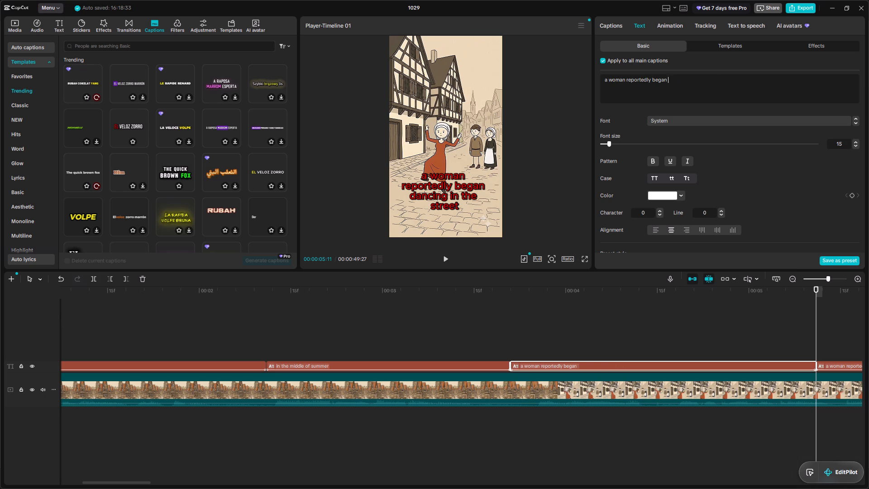
Play across the 00:00:05:11 split and change the text of the part after it to "Dancing in the street".
left_click_drag(451, 291, 411, 294)
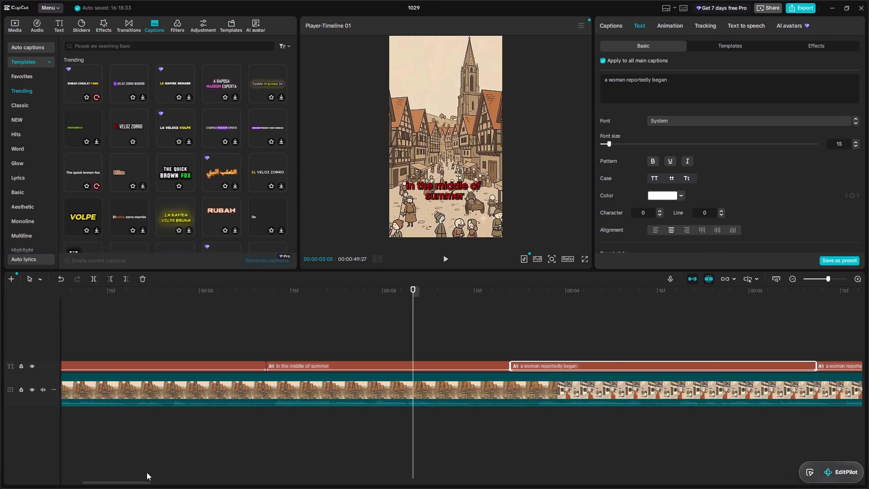
left_click_drag(137, 483, 168, 483)
key("space")
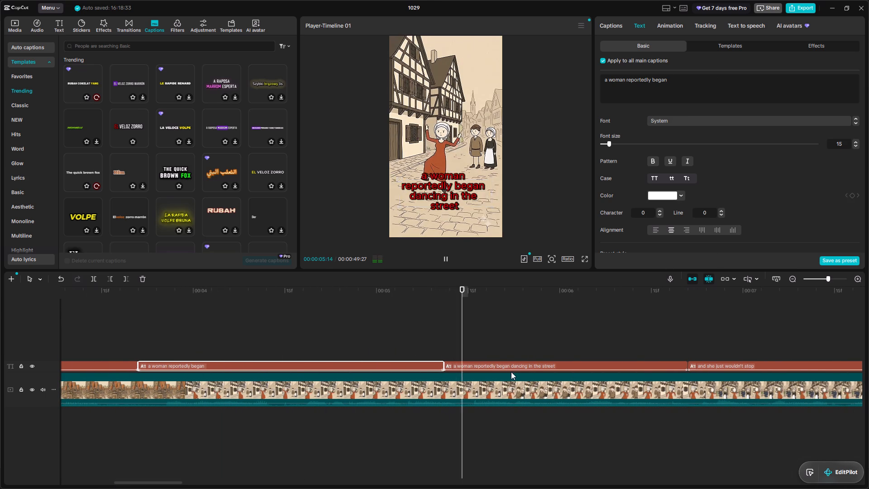
key("space")
left_click(530, 366)
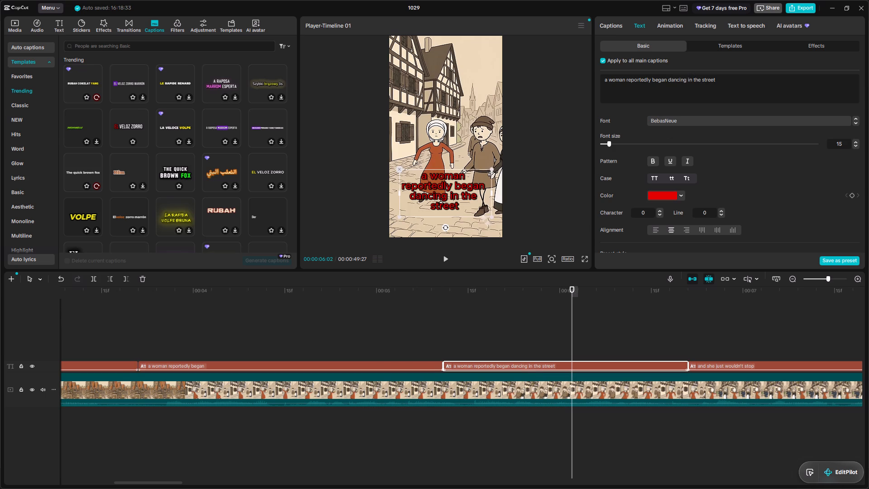
left_click_drag(670, 78, 597, 81)
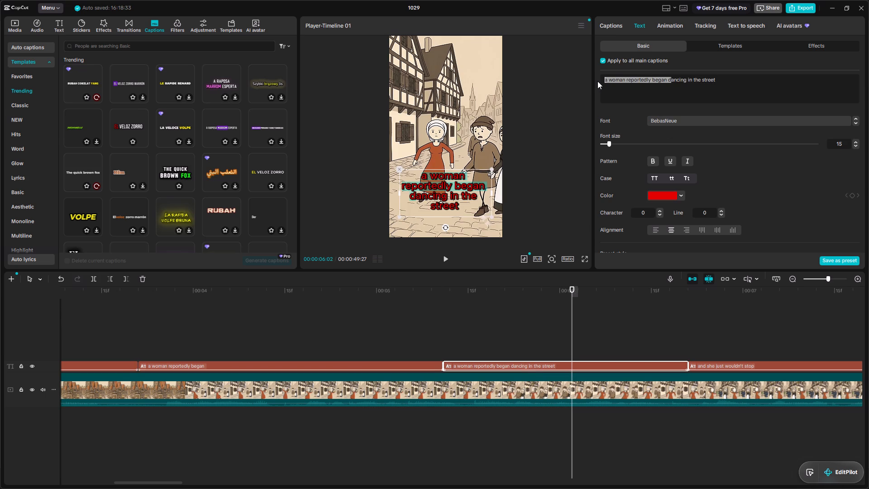
key("BackSpace")
key("shift+d")
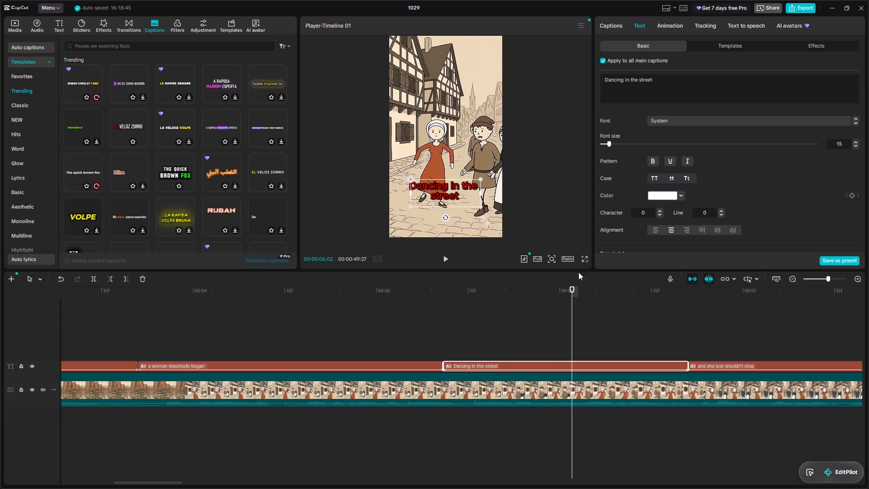
Play back the captions from "a woman reportedly began" through "soon other people were reportedly doing the same" to check their timing against the narration.
left_click_drag(402, 292, 229, 312)
key("space")
left_click(593, 343)
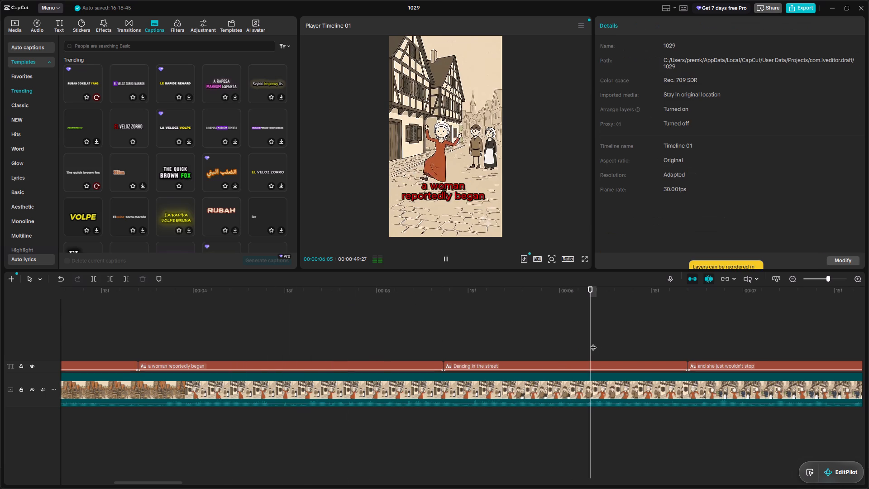
left_click_drag(432, 315, 393, 301)
left_click_drag(390, 290, 309, 297)
key("space")
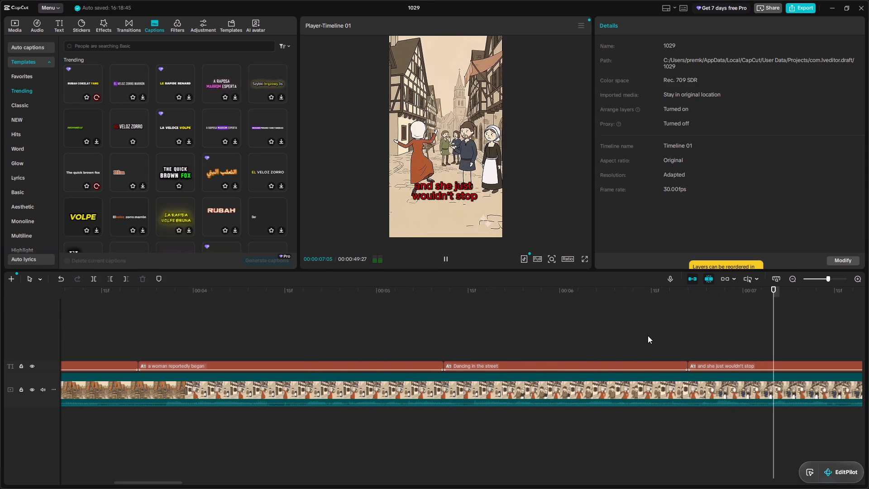
key("space")
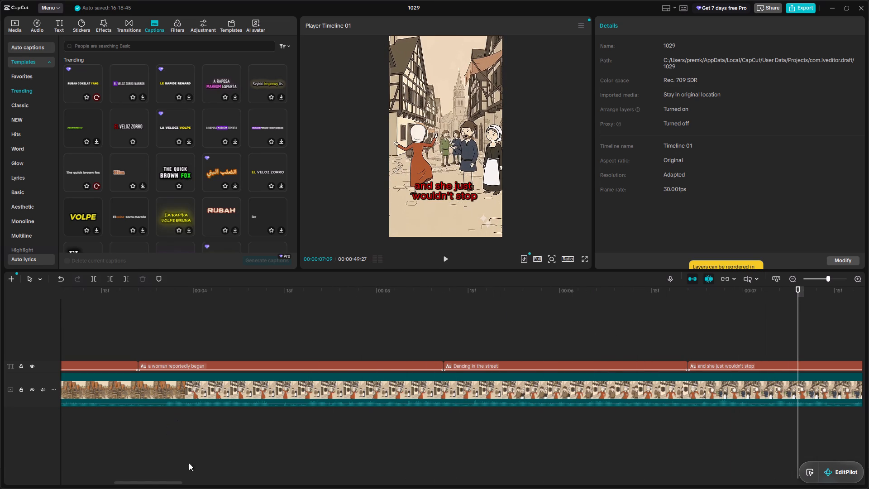
left_click_drag(168, 484, 186, 485)
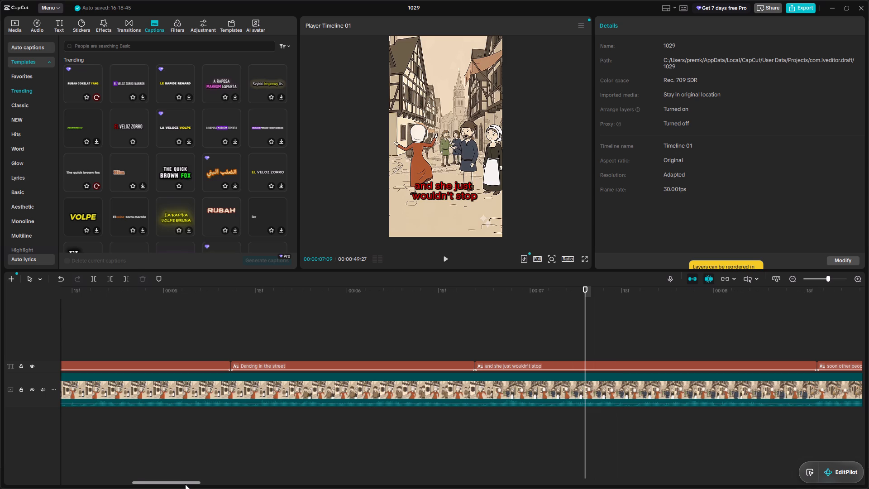
left_click(158, 484)
left_click_drag(243, 294, 205, 303)
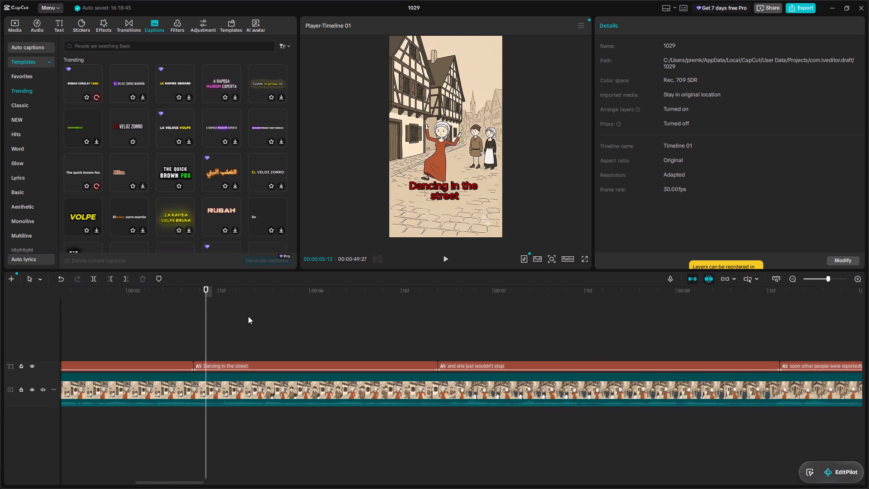
key("space")
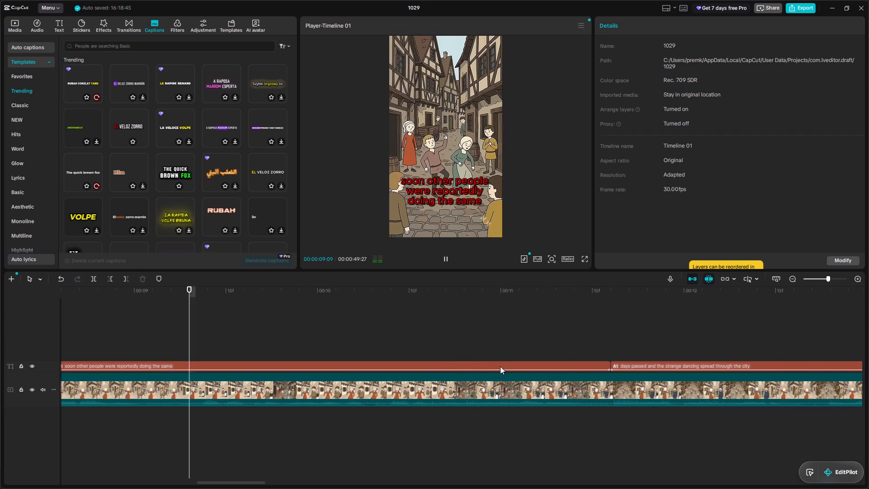
key("space")
key("space")
key("space")
key("space")
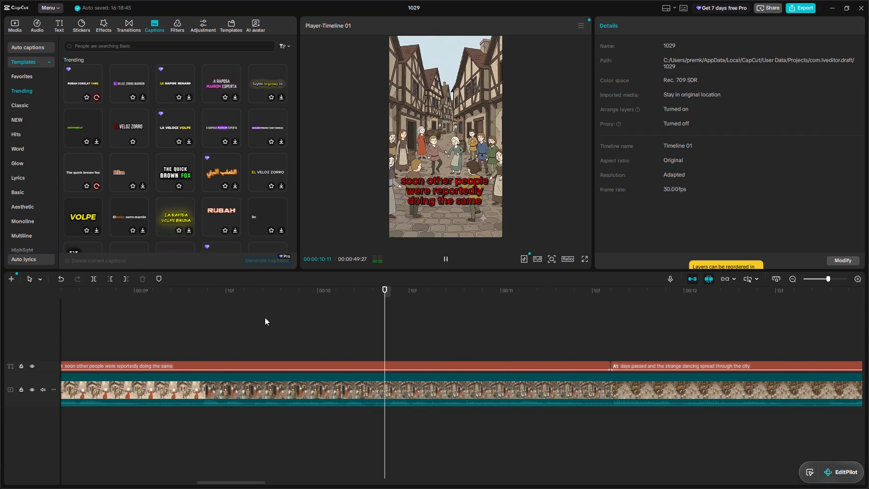
key("space")
Replay the start of the "soon other people were reportedly doing the same" caption and split it at 00:00:09:07.
left_click_drag(222, 294, 49, 319)
key("space")
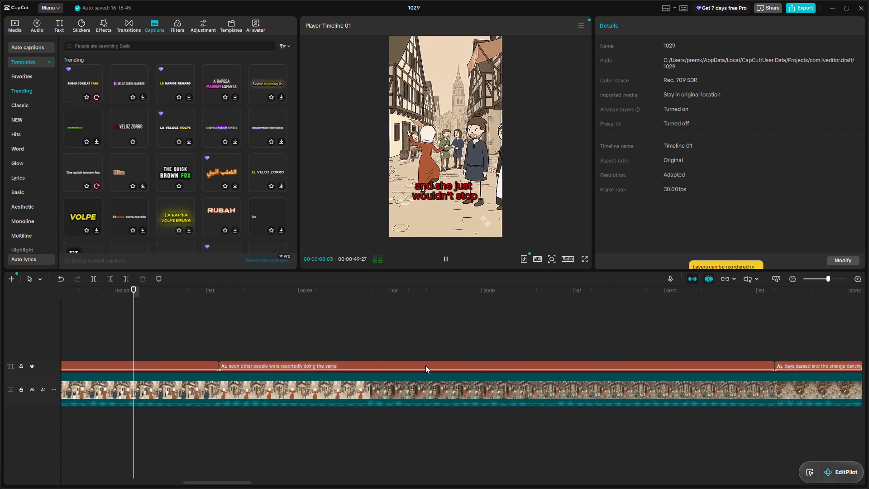
key("space")
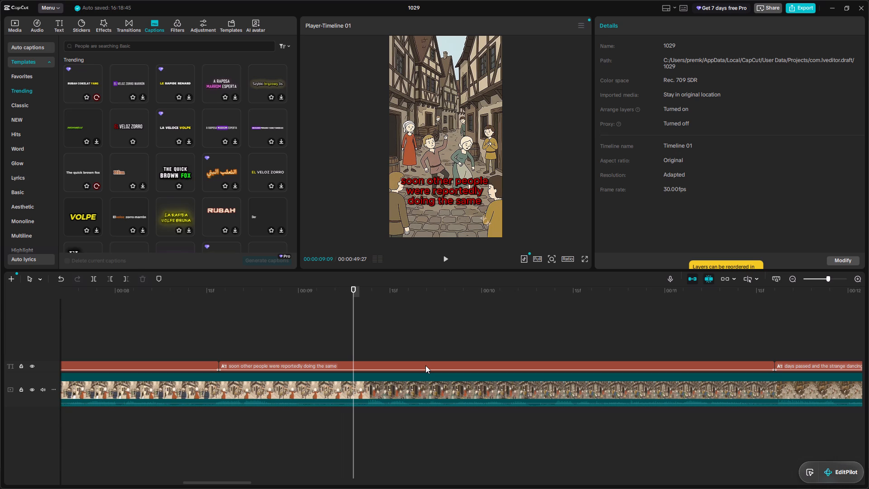
left_click_drag(277, 293, 160, 307)
key("space")
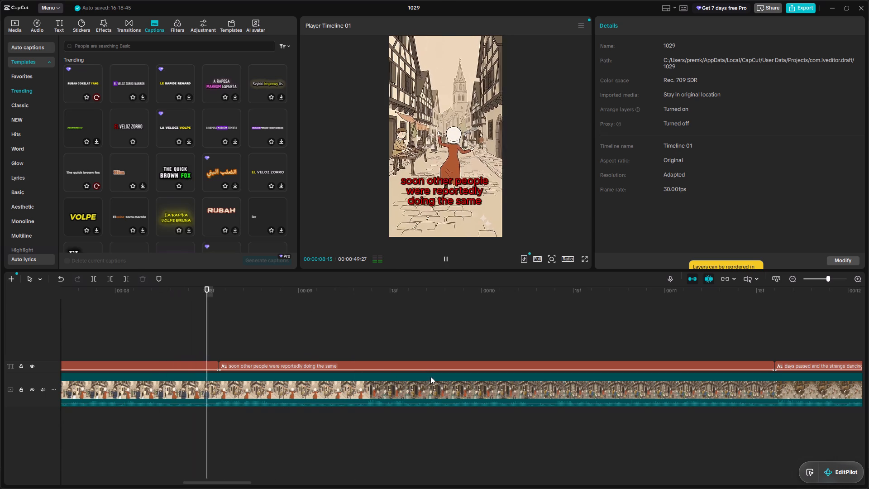
key("space")
left_click(379, 367)
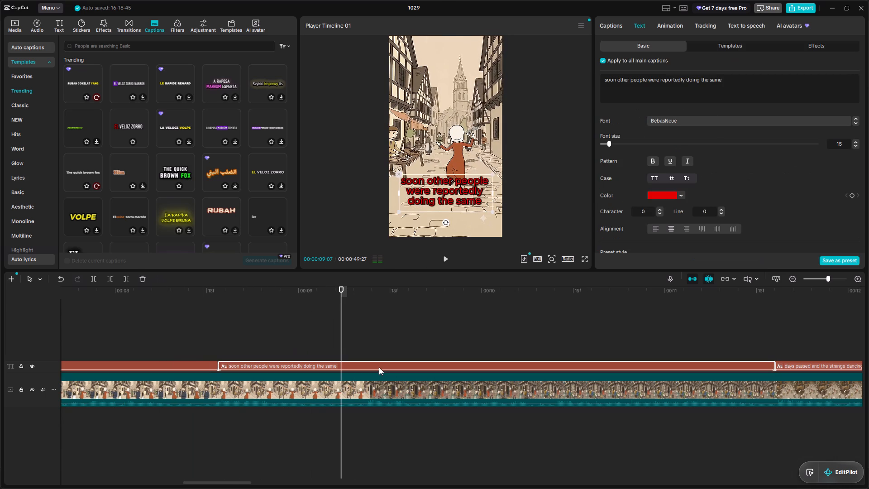
key("ctrl+b")
Shorten the text of the part after the 00:00:09:07 split to "soon" and return the playhead to 00:00:08:08.
left_click(379, 367)
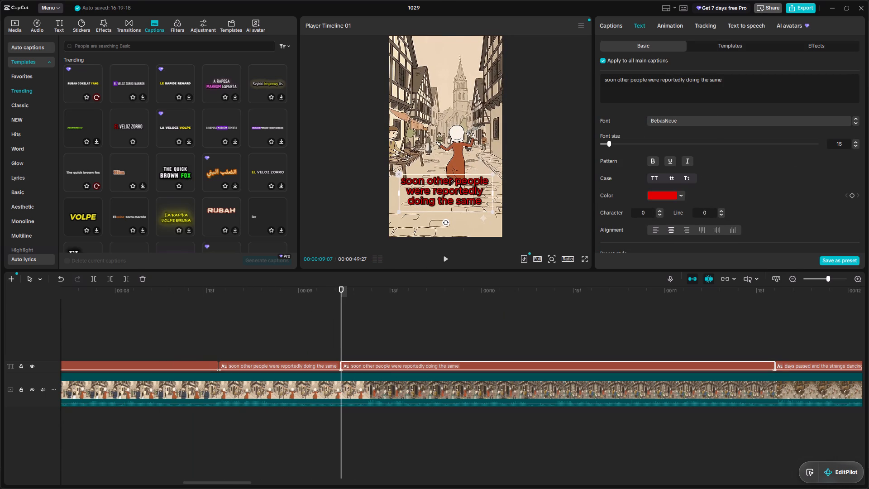
left_click_drag(617, 82, 737, 83)
key("BackSpace")
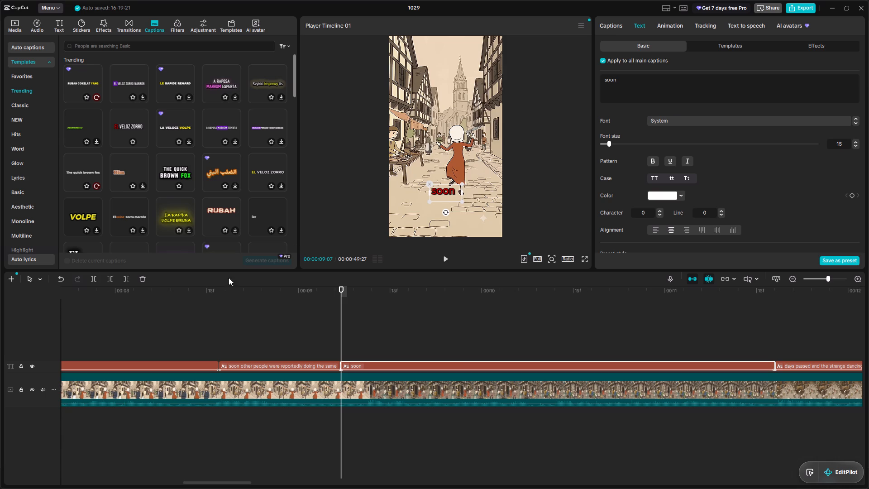
left_click_drag(170, 278, 171, 273)
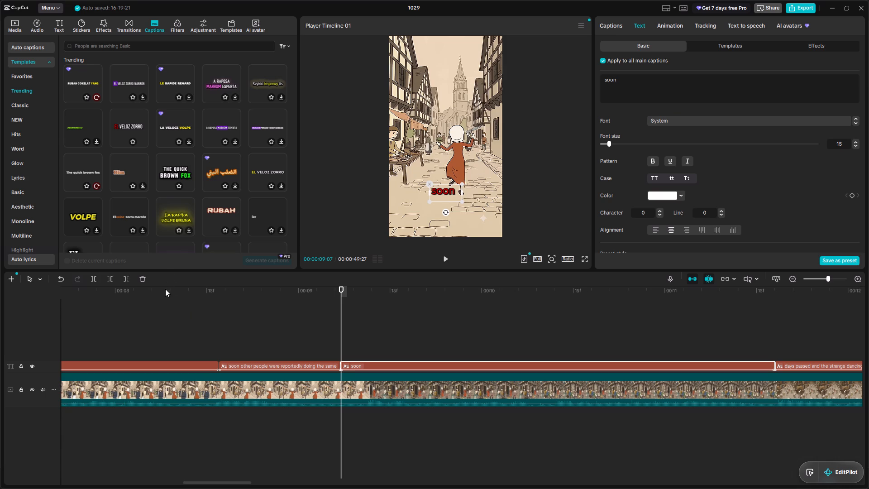
left_click(165, 289)
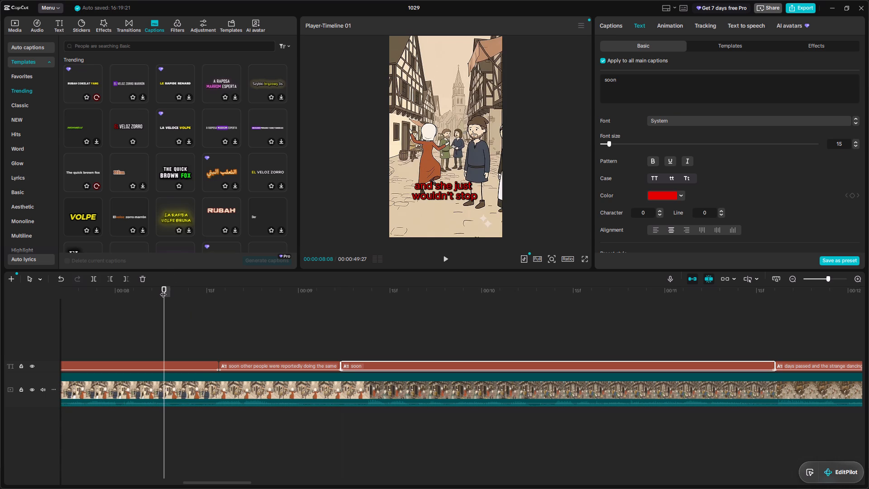
Save the project and switch to the web browser.
key("ctrl+s")
key("alt+Tab")
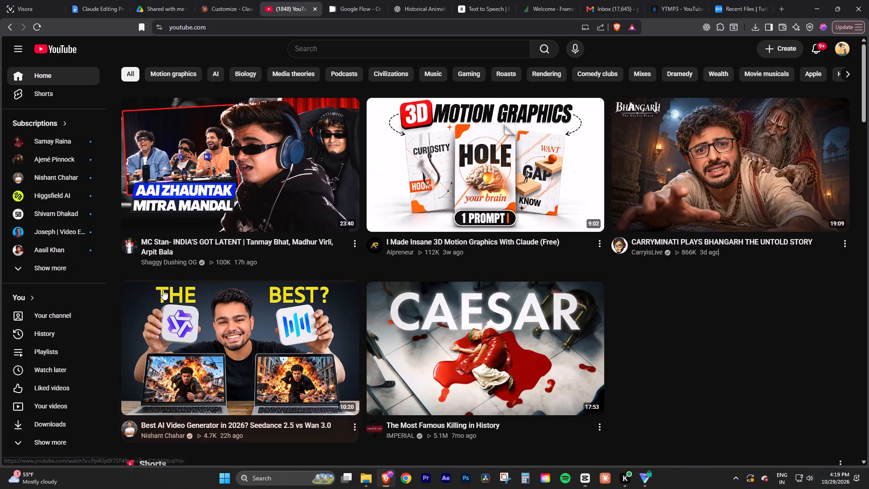
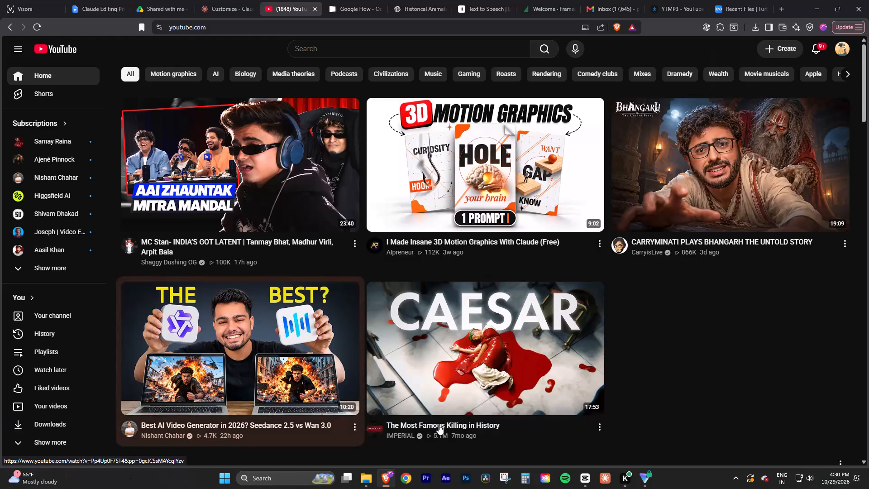
Switch back to CapCut and play the narration from 00:00:08:08 to just before the caption split at 00:00:09:07.
left_click(582, 480)
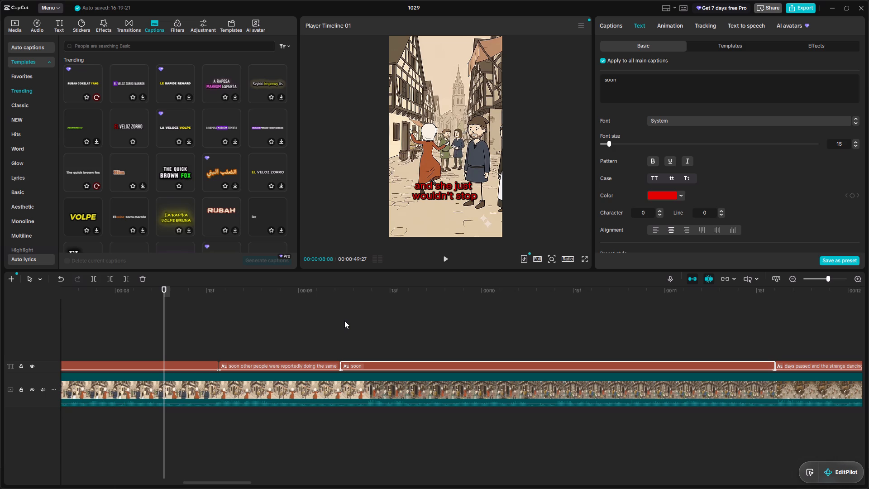
key("space")
key("space")
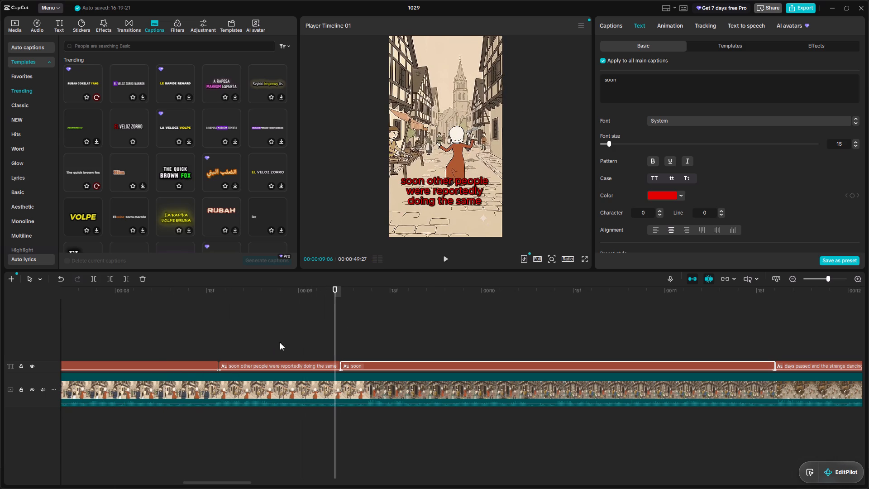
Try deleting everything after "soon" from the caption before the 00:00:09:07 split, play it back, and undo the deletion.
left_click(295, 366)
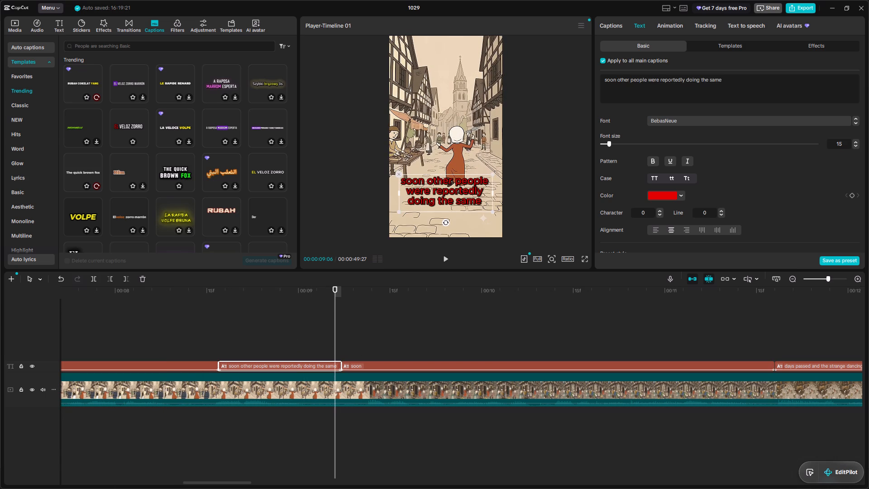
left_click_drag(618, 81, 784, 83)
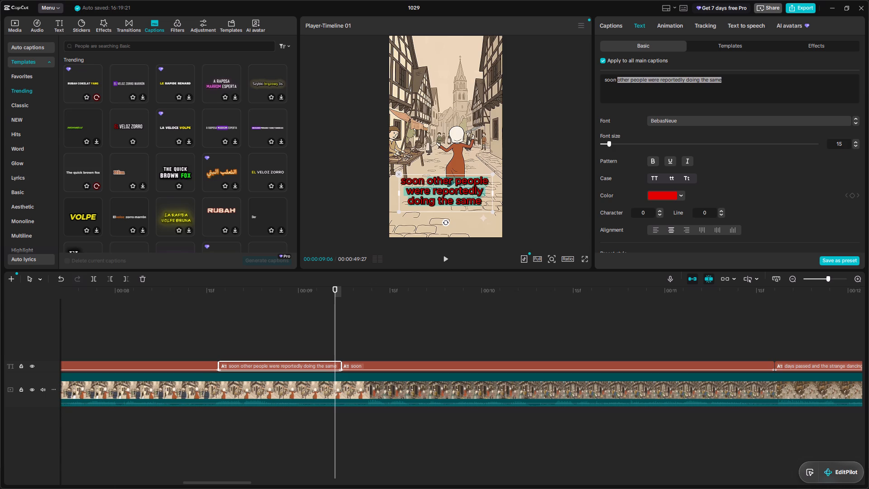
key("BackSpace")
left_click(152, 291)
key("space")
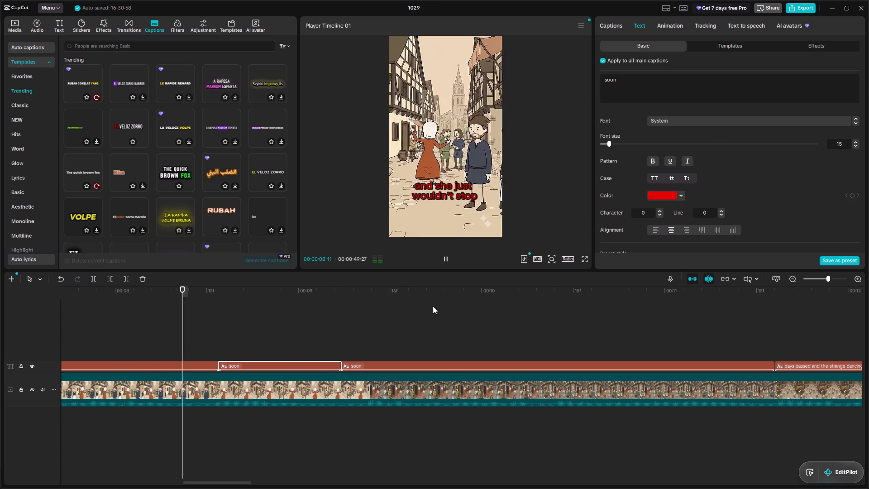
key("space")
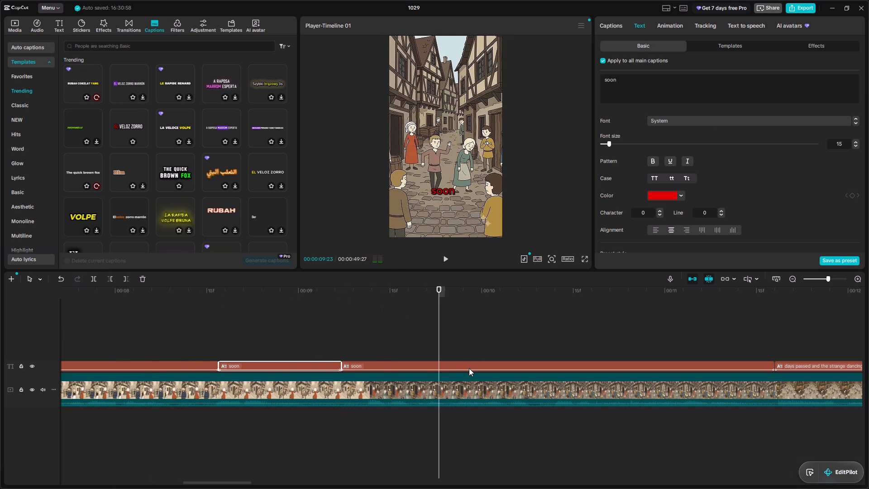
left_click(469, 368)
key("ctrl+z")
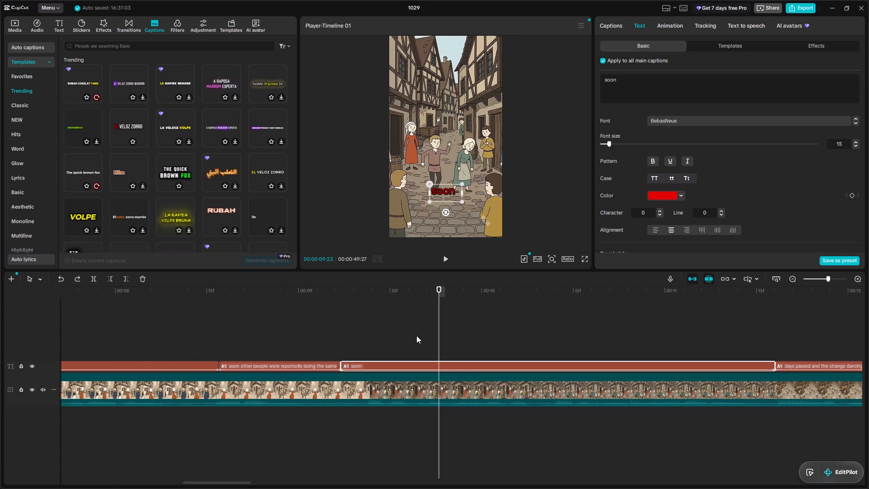
Cut "other people were reportedly doing the same" from the caption before the 00:00:09:07 split, leaving only "soon".
left_click(296, 289)
left_click(285, 366)
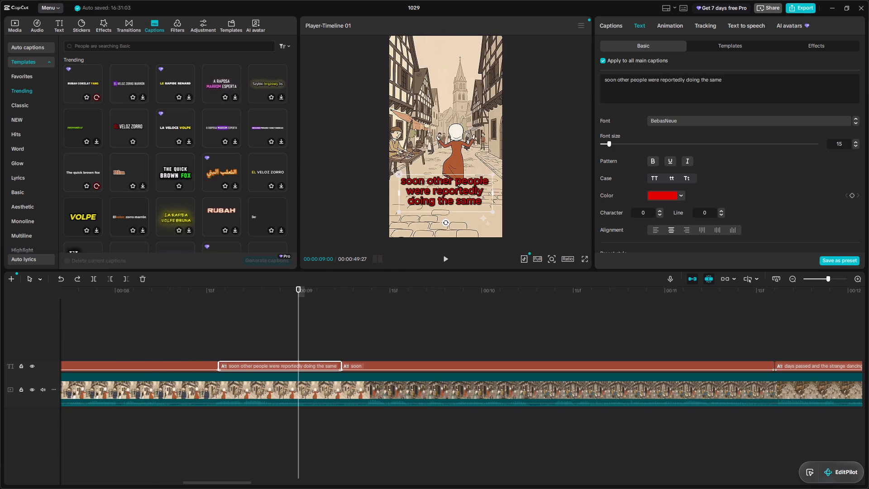
left_click_drag(736, 83, 618, 83)
left_click_drag(617, 82, 771, 83)
key("ctrl+x")
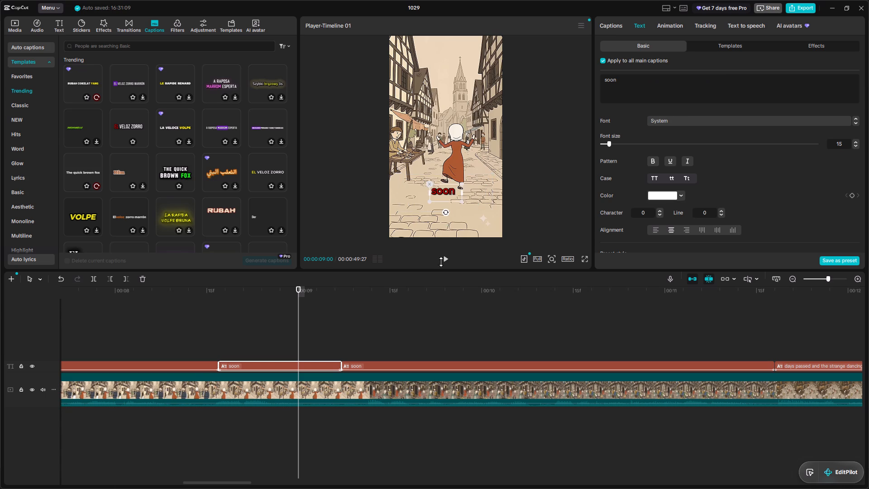
Replay the split and replace the second part's text with the cut phrase "other people were reportedly doing the same".
left_click_drag(250, 288, 165, 297)
key("space")
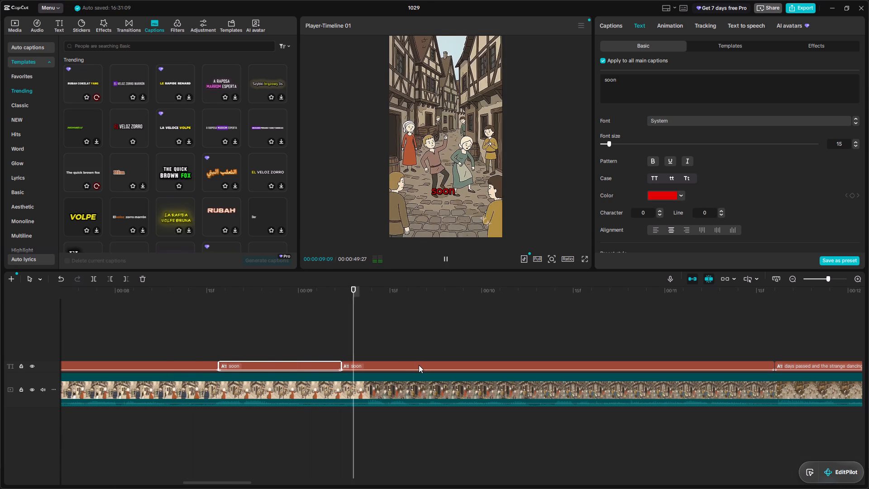
key("space")
left_click(419, 365)
left_click(659, 86)
key("ctrl+a")
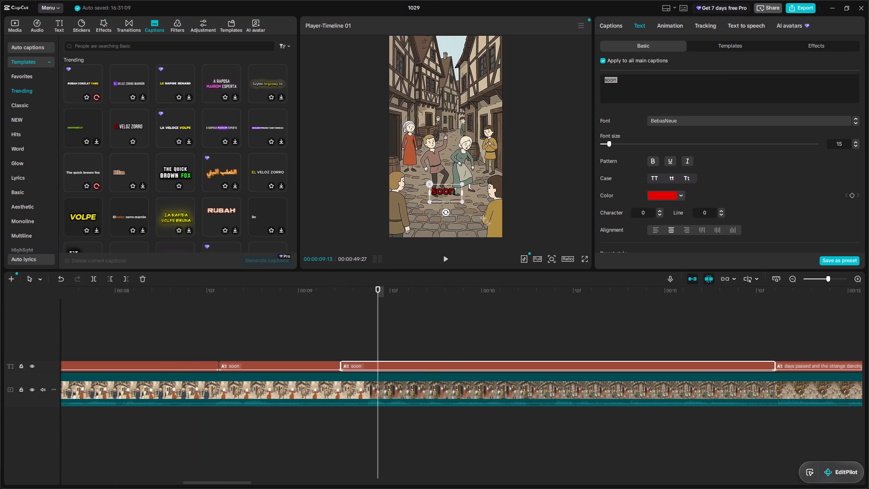
key("ctrl+v")
Play through the "other people were reportedly doing the same" caption and split it at 00:00:09:29.
left_click(301, 301)
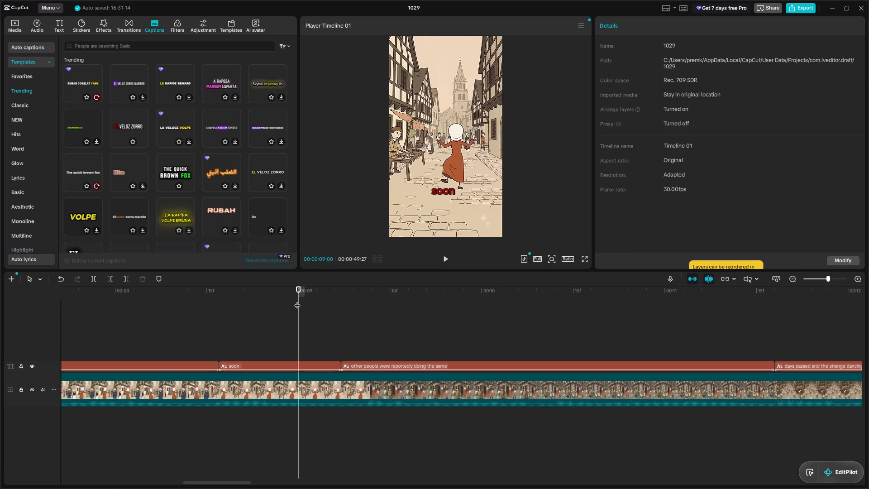
key("space")
key("space")
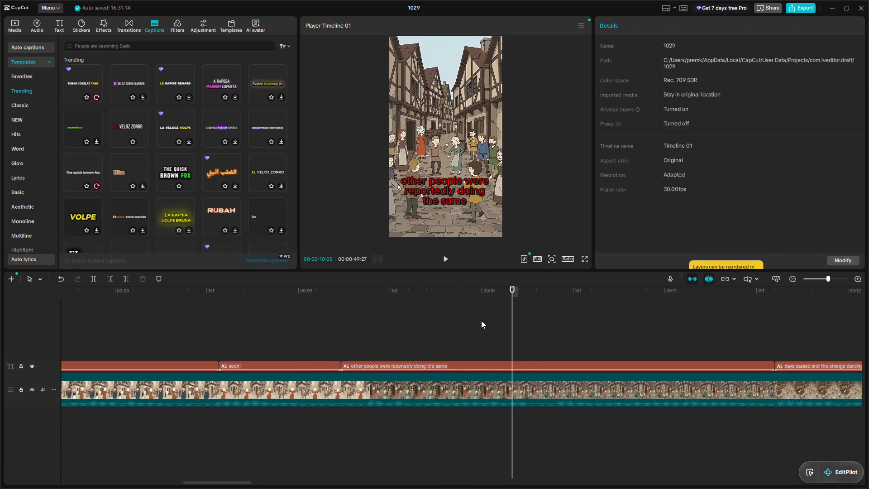
left_click_drag(455, 297, 287, 302)
key("space")
key("space")
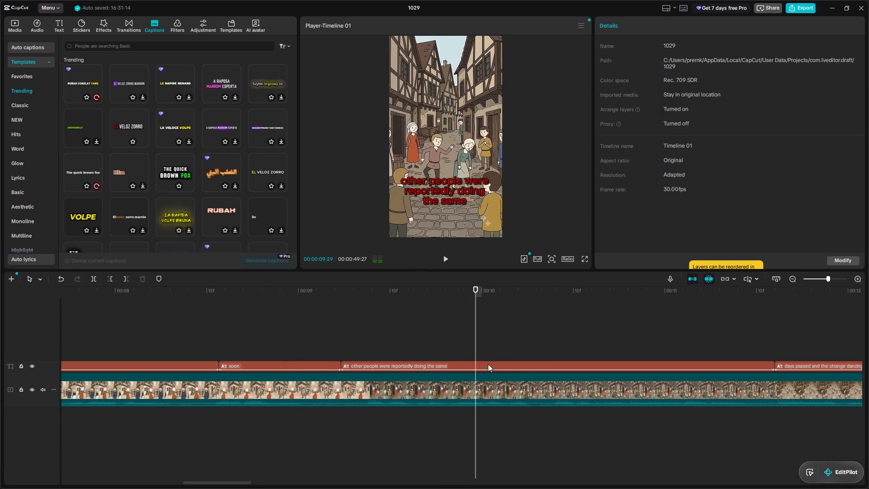
left_click(488, 364)
key("ctrl+b")
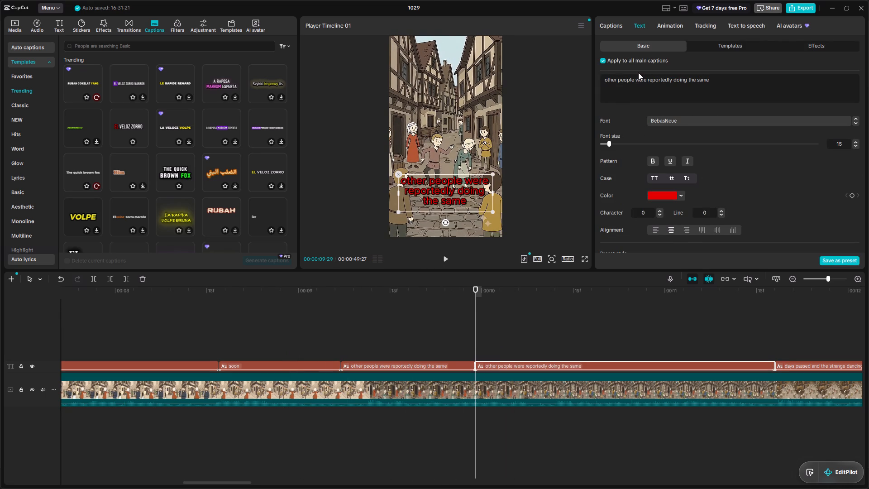
Remove "other people" from the part after the 00:00:09:29 split, leaving "were reportedly doing the same".
left_click_drag(635, 83, 634, 83)
left_click_drag(634, 83, 606, 83)
left_click_drag(635, 81, 621, 81)
left_click_drag(621, 81, 602, 81)
key("BackSpace")
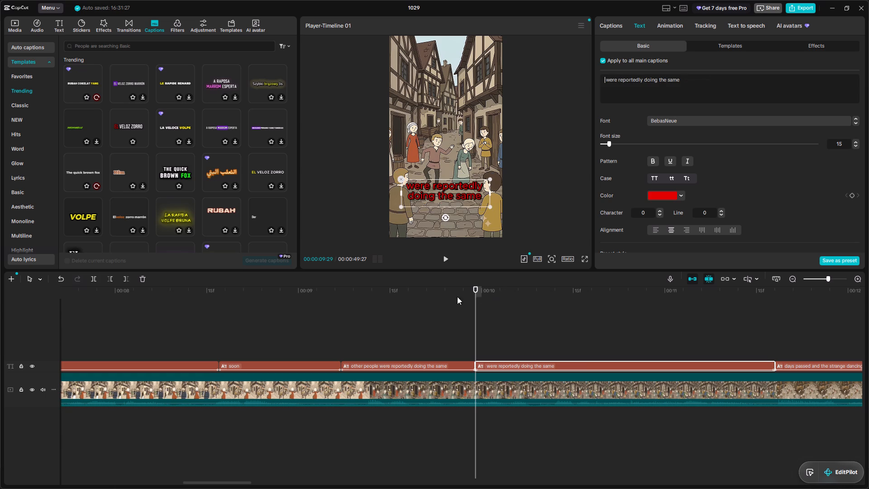
Replay the section before the 00:00:09:29 split and shorten that part's caption text to "other people".
left_click_drag(325, 293, 249, 295)
key("space")
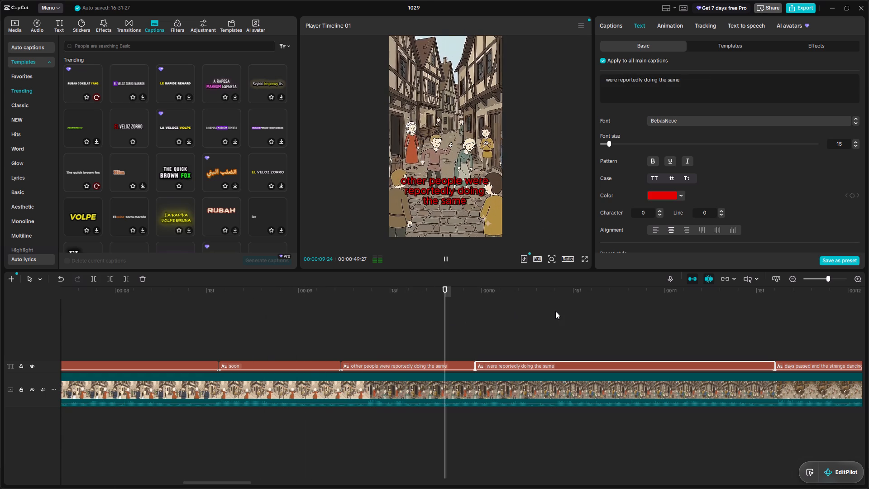
key("space")
left_click(467, 360)
left_click(466, 364)
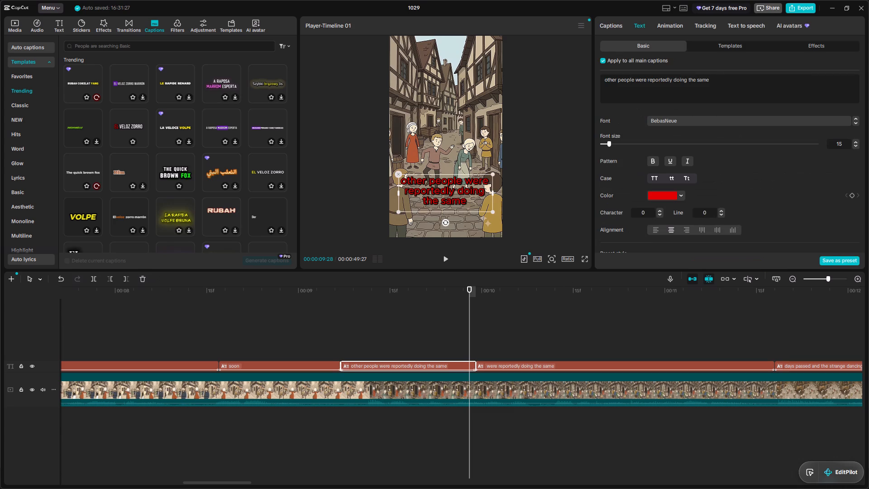
left_click_drag(635, 83, 756, 83)
left_click_drag(717, 80, 637, 80)
key("BackSpace")
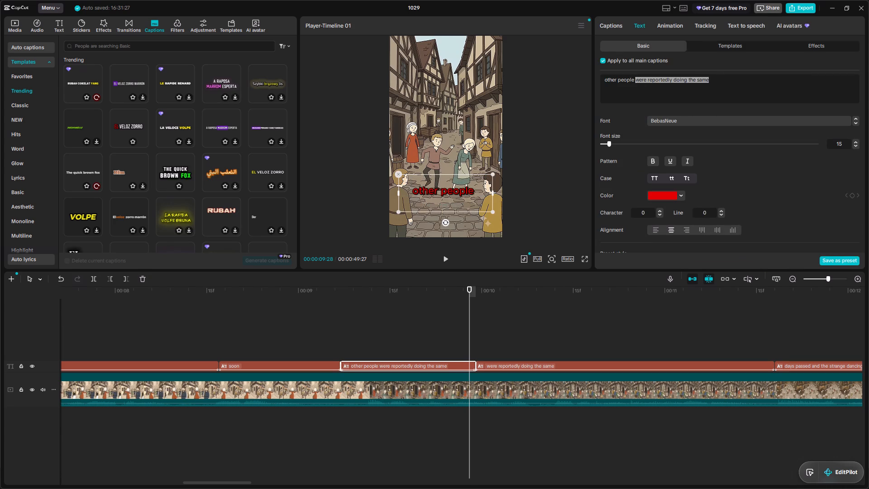
Play back the captions from "soon" through "were reportedly doing the same" to check their timing against the narration.
left_click_drag(283, 292, 253, 296)
key("space")
left_click(383, 322)
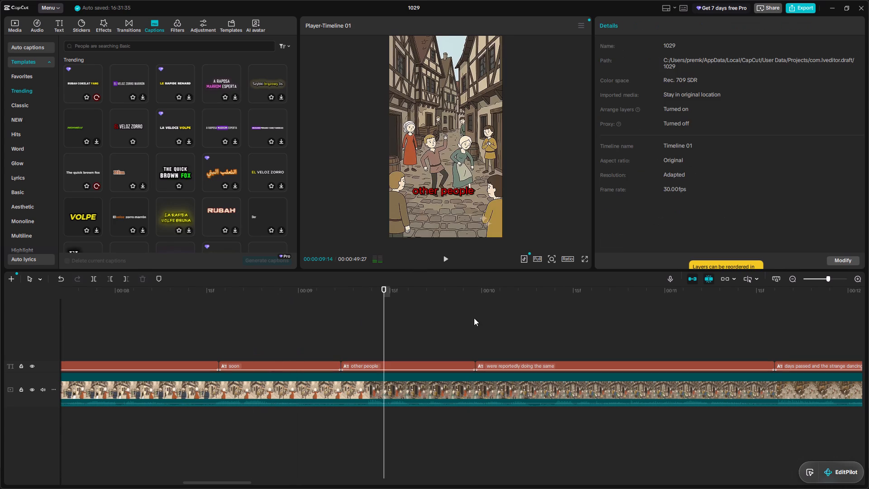
key("space")
key("space")
left_click_drag(300, 285, 249, 293)
left_click(247, 295)
key("space")
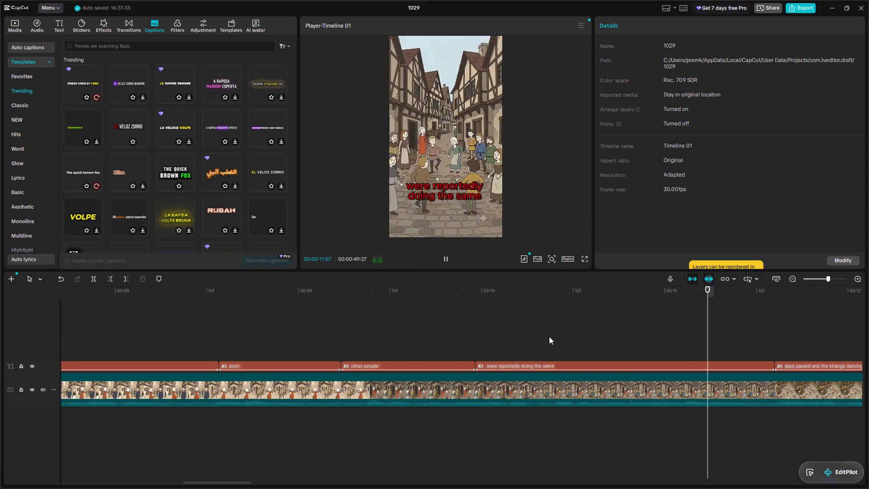
key("space")
left_click(472, 294)
key("space")
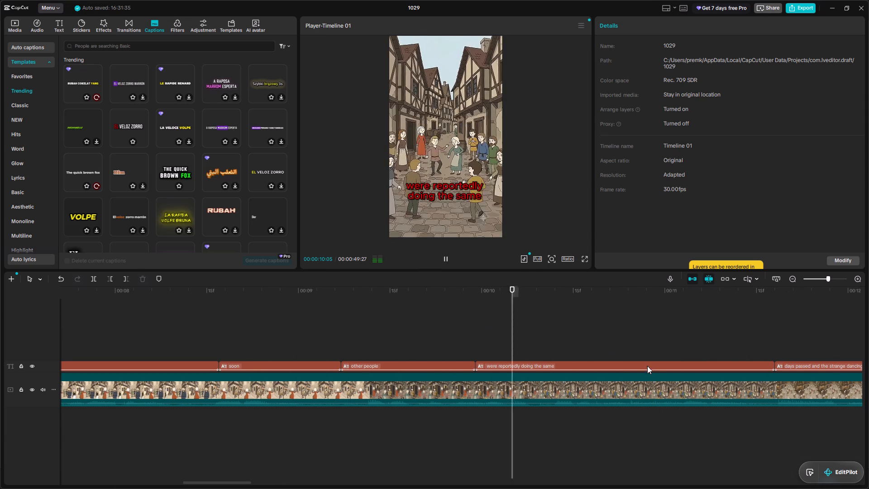
key("space")
key("space")
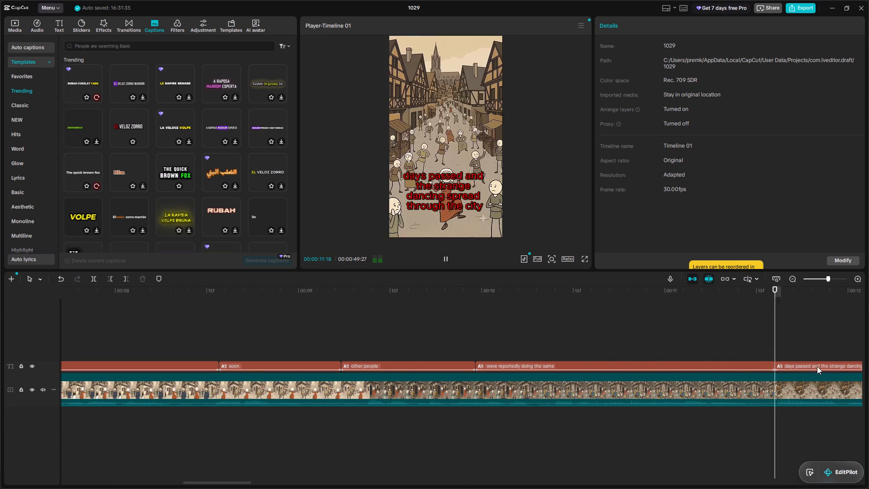
key("space")
Play into the "days passed and the strange dancing spread through the city" caption and split it at 00:00:12:23.
left_click_drag(200, 483, 226, 482)
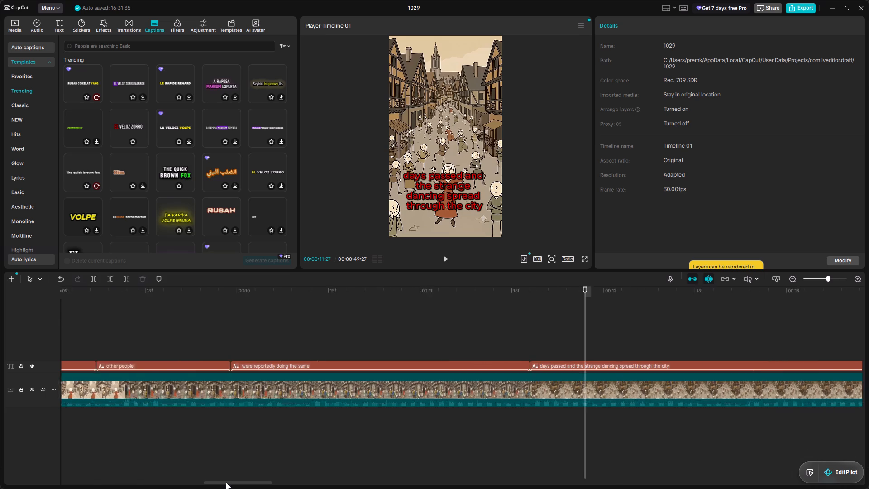
left_click_drag(226, 482, 235, 482)
key("space")
key("space")
key("space")
key("space")
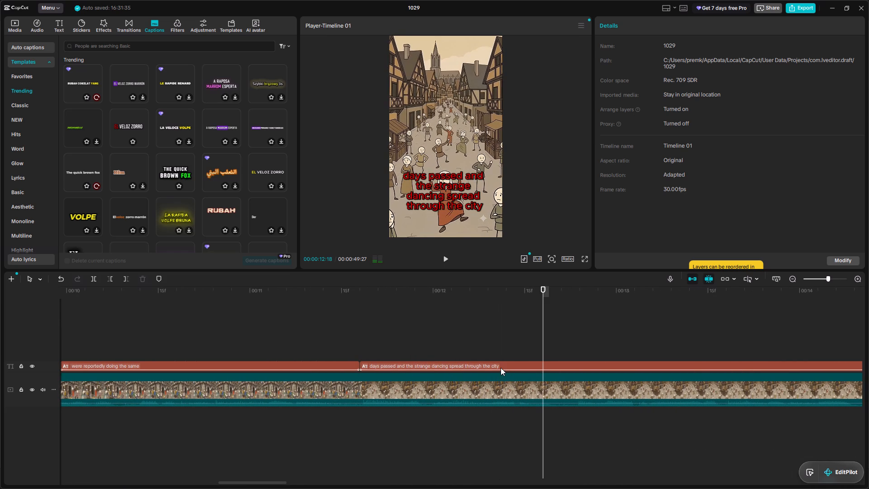
left_click(501, 368)
key("space")
key("space")
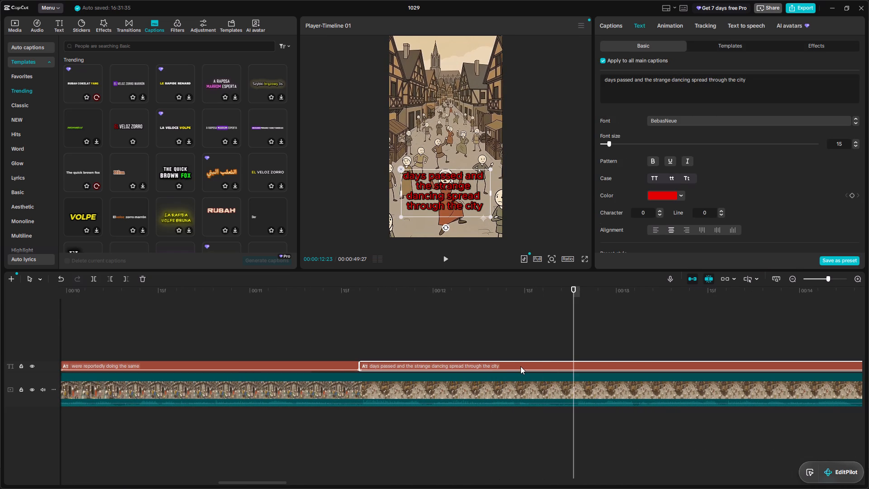
key("ctrl+b")
Shorten the text of the part before the 00:00:12:23 split to "days passed".
left_click(520, 366)
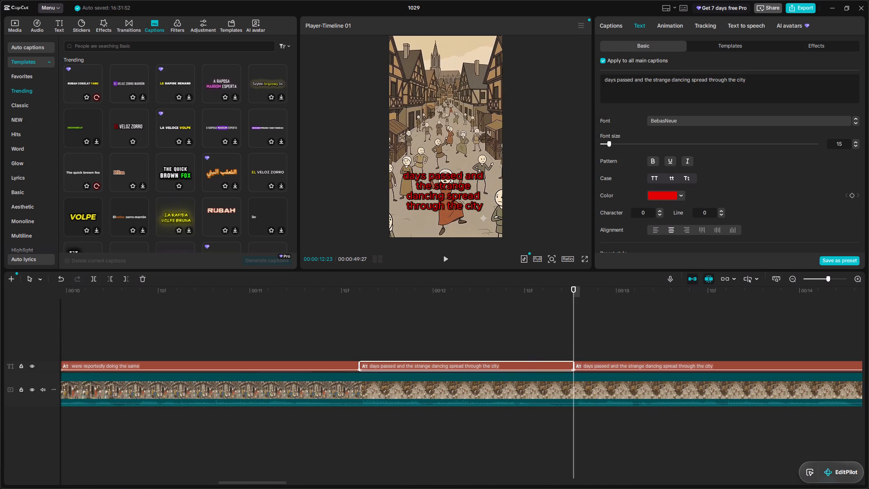
left_click_drag(634, 82, 729, 83)
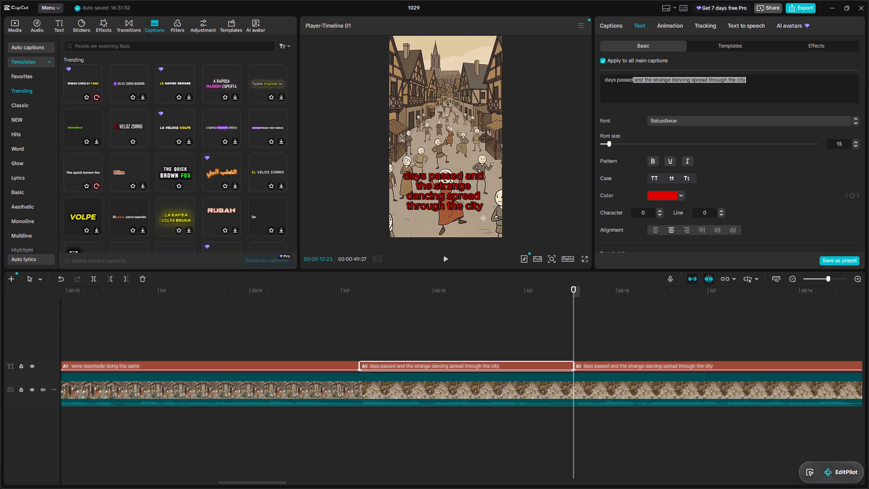
key("BackSpace")
Play through the second "days passed and the strange dancing spread through the city" caption and split it at 00:00:14:05.
left_click(473, 291)
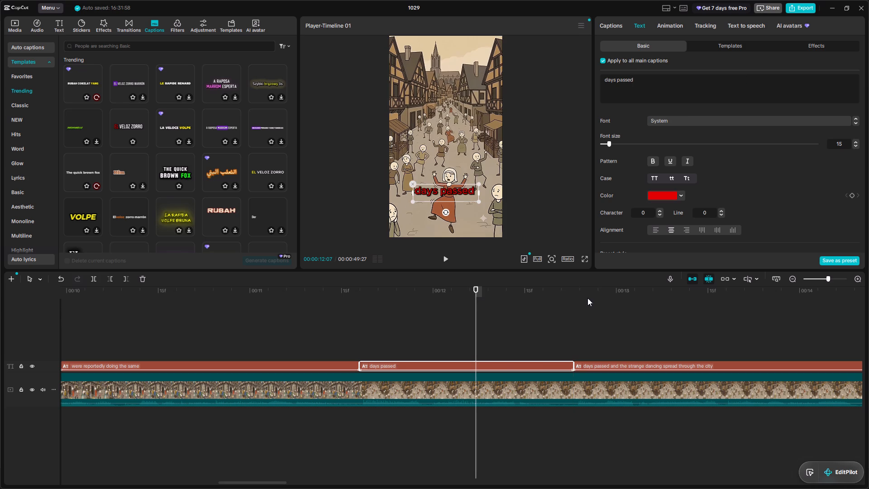
key("space")
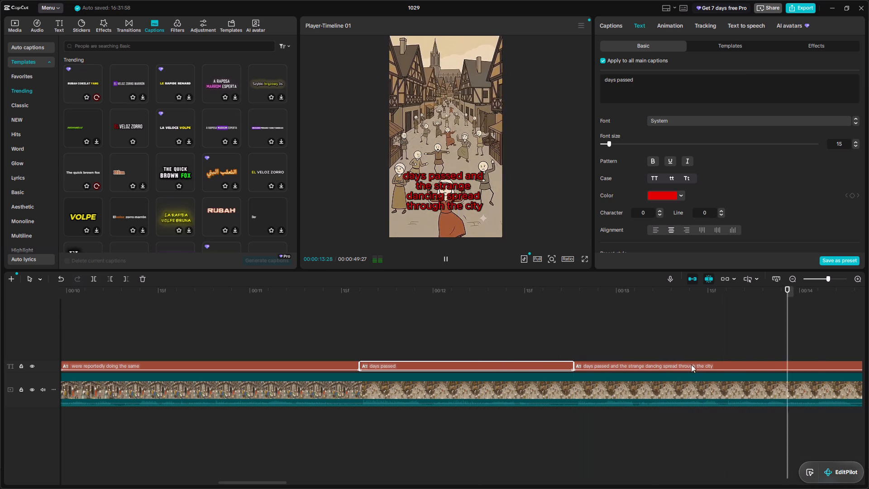
key("space")
left_click_drag(234, 481, 263, 480)
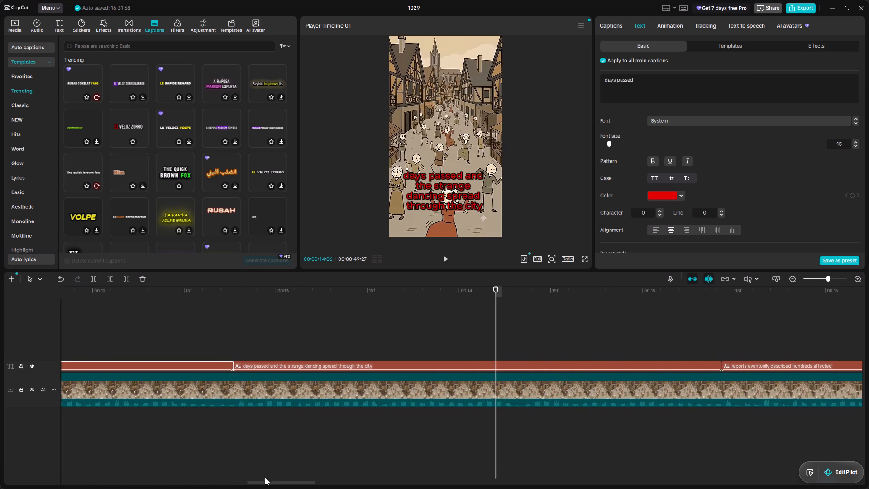
left_click(246, 291)
key("space")
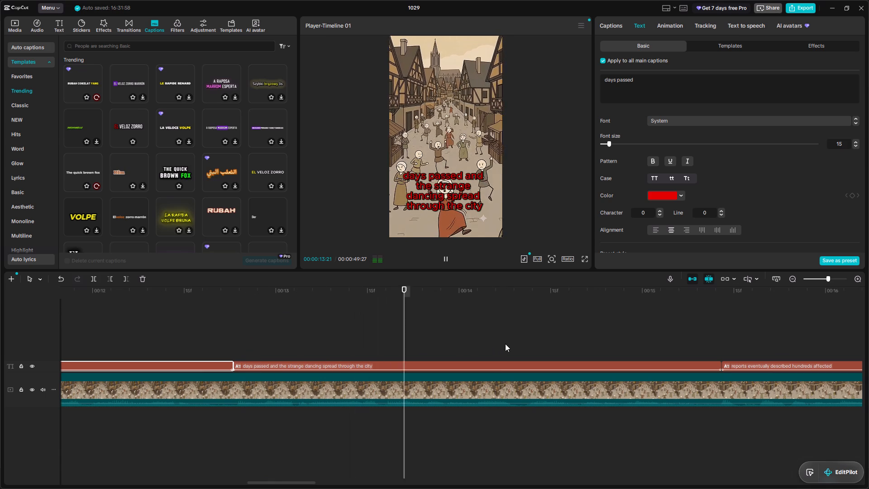
key("space")
left_click(497, 368)
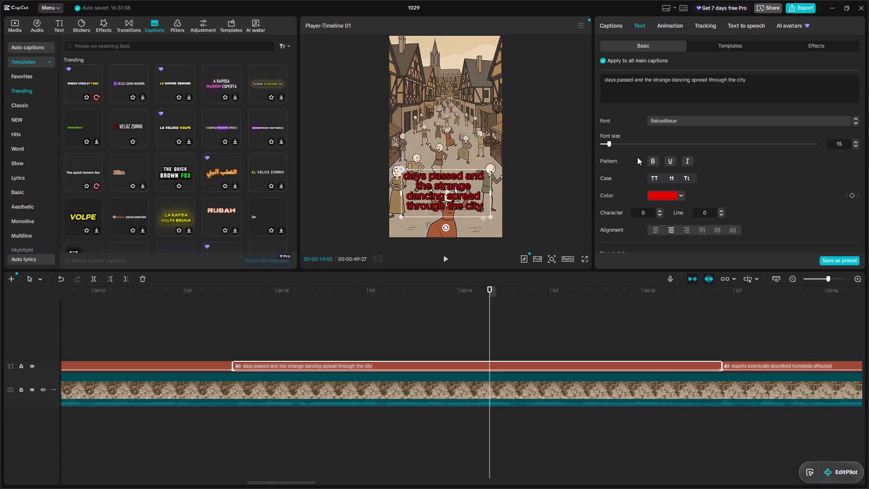
left_click_drag(690, 81, 691, 81)
left_click_drag(691, 81, 761, 77)
left_click(704, 99)
key("ctrl+b")
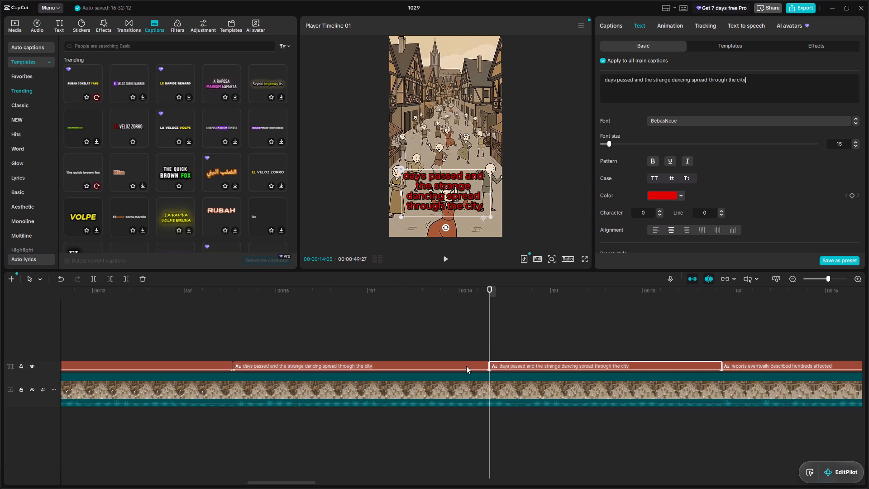
Shorten the text of the part before the 00:00:14:05 split to "days passed and the strange dancing".
left_click(466, 366)
left_click_drag(692, 82, 780, 82)
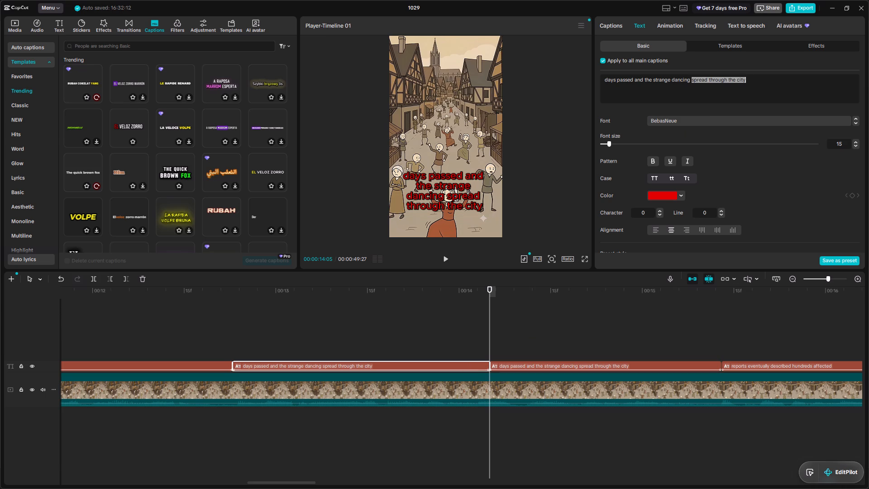
key("BackSpace")
Shorten the text of the part after the 00:00:14:05 split to "spread through the city".
left_click(532, 361)
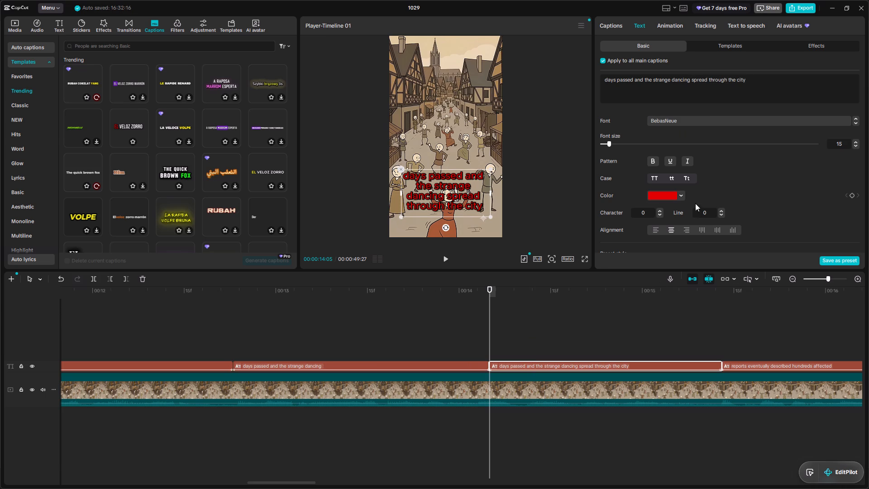
left_click_drag(691, 83, 657, 83)
left_click_drag(690, 81, 605, 78)
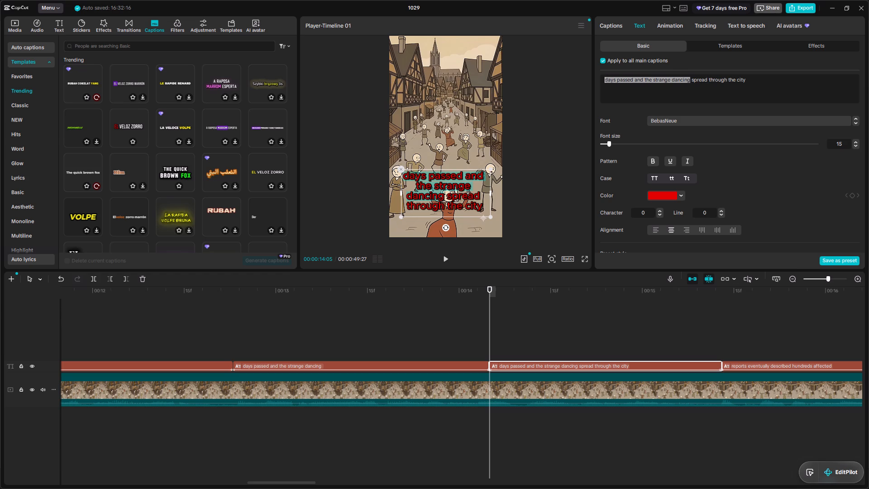
key("BackSpace")
Replay the section around the "days passed and the strange dancing" caption and shorten its text to "and the strange dancing".
left_click_drag(340, 291, 332, 292)
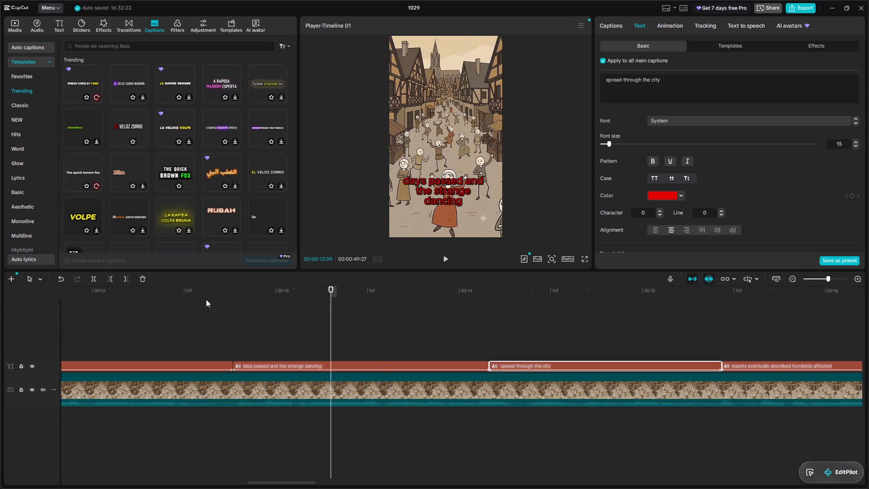
left_click(193, 294)
key("space")
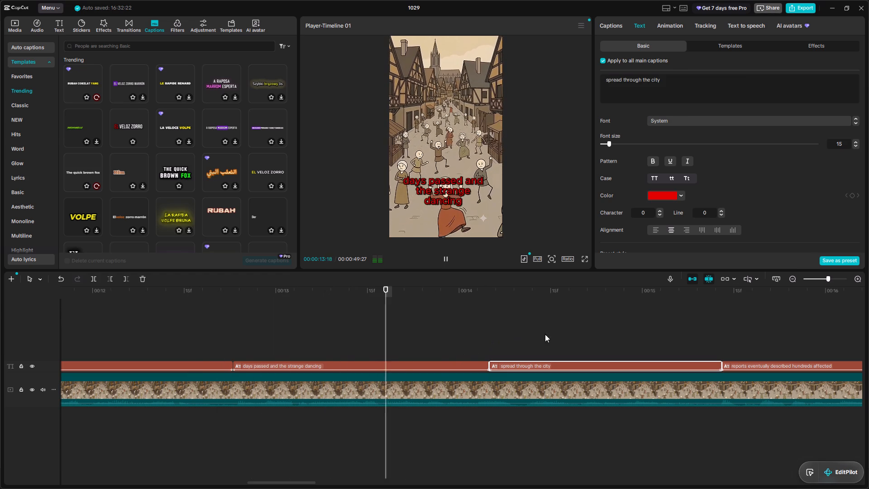
key("space")
left_click(200, 292)
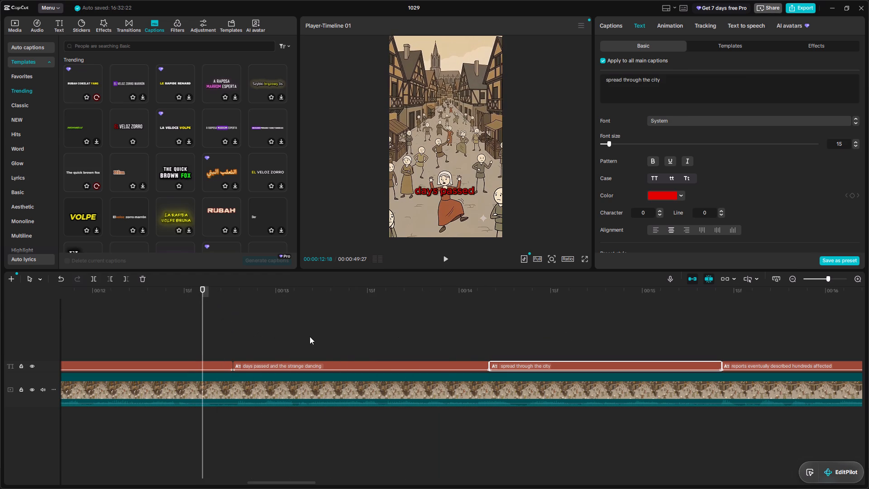
left_click(325, 365)
key("space")
key("space")
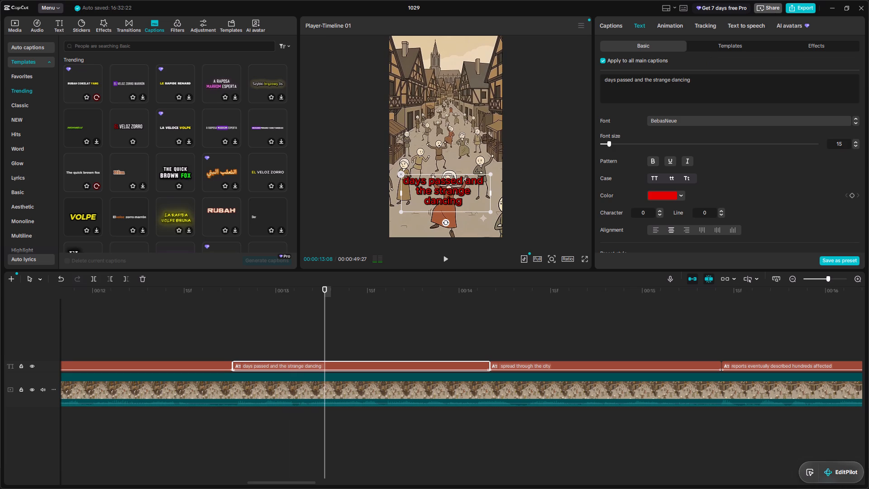
left_click_drag(632, 79, 599, 76)
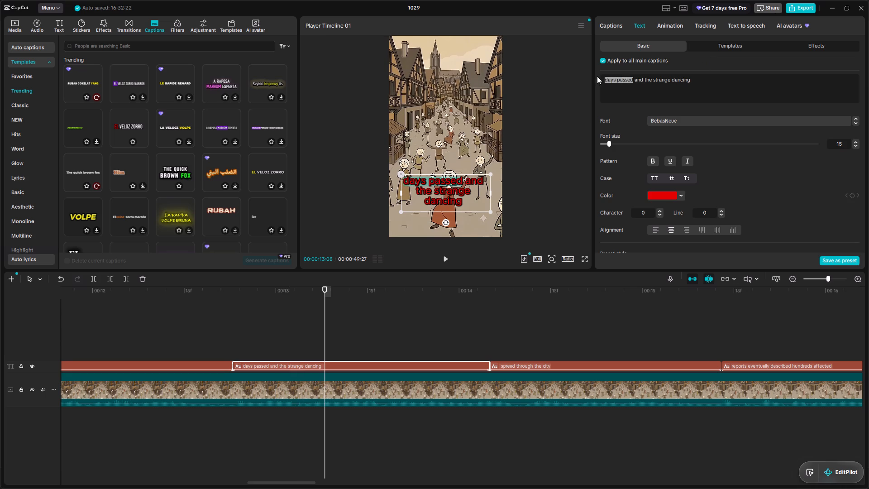
key("BackSpace")
Play back the captions from "days passed" into "reports eventually described hundreds affected" to check their timing.
left_click_drag(181, 292, 167, 296)
key("space")
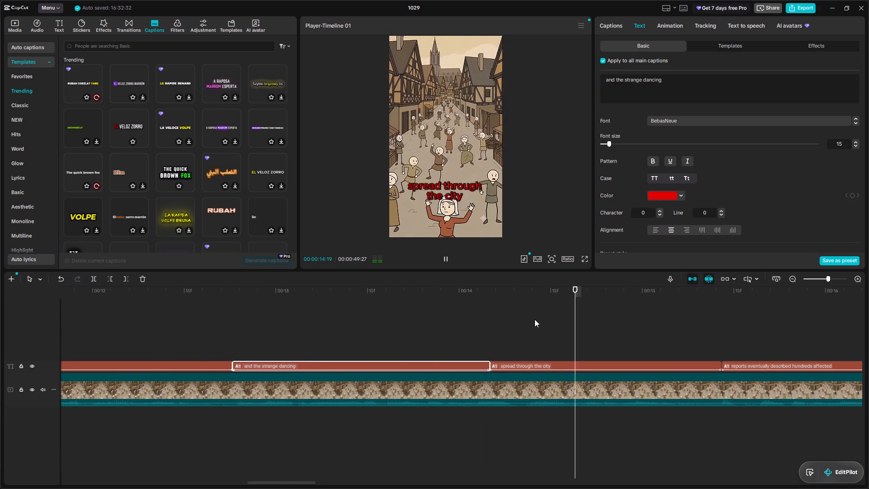
key("space")
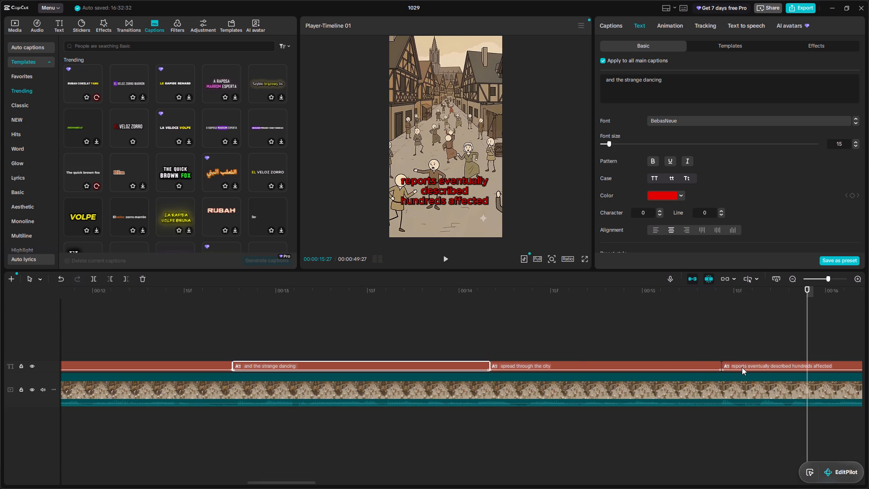
Replay the "reports eventually described hundreds affected" caption against the narration and split it at 00:00:17:02.
left_click(742, 367)
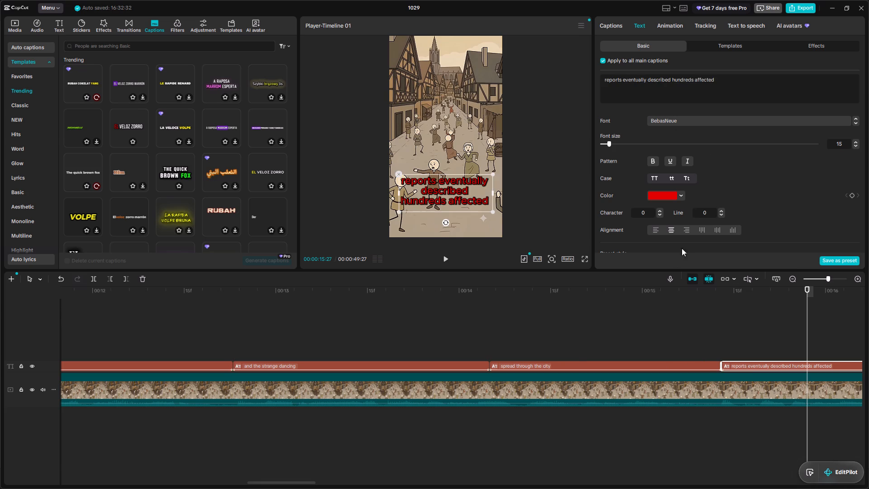
left_click(692, 295)
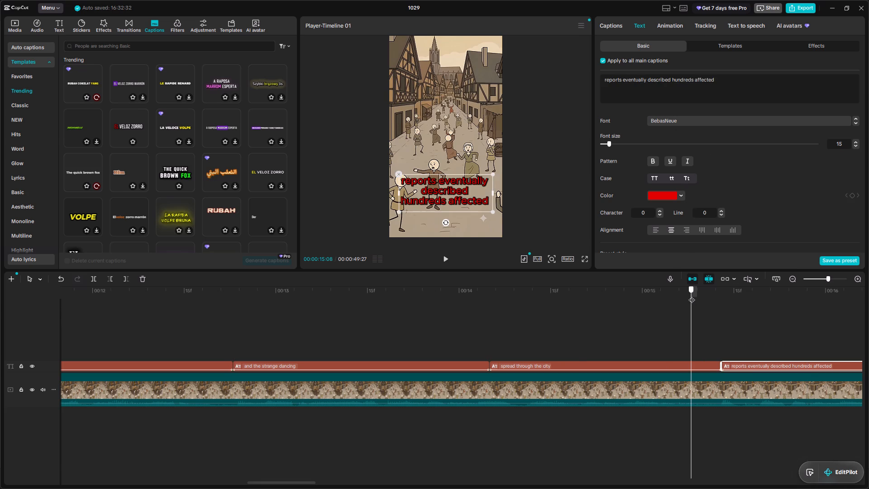
key("space")
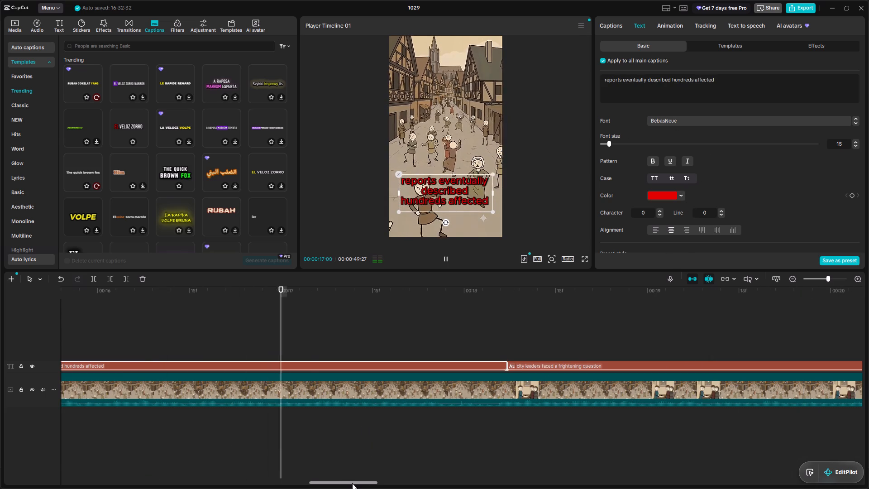
left_click_drag(352, 482, 362, 482)
left_click_drag(218, 292, 145, 297)
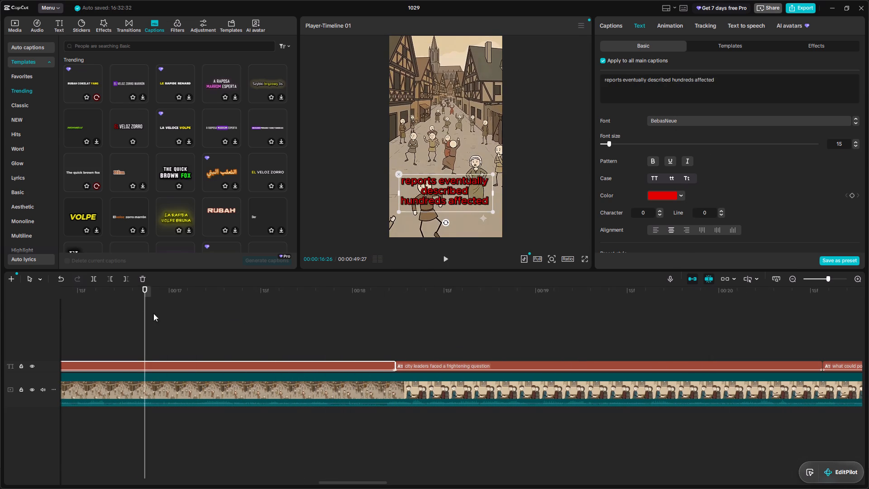
key("space")
key("space")
left_click_drag(351, 481, 322, 484)
left_click(256, 291)
key("space")
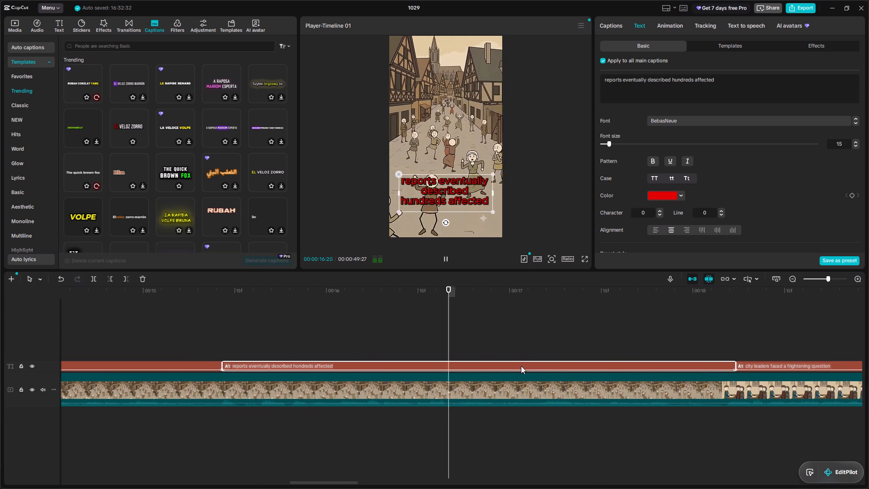
key("space")
left_click(537, 366)
key("ctrl+b")
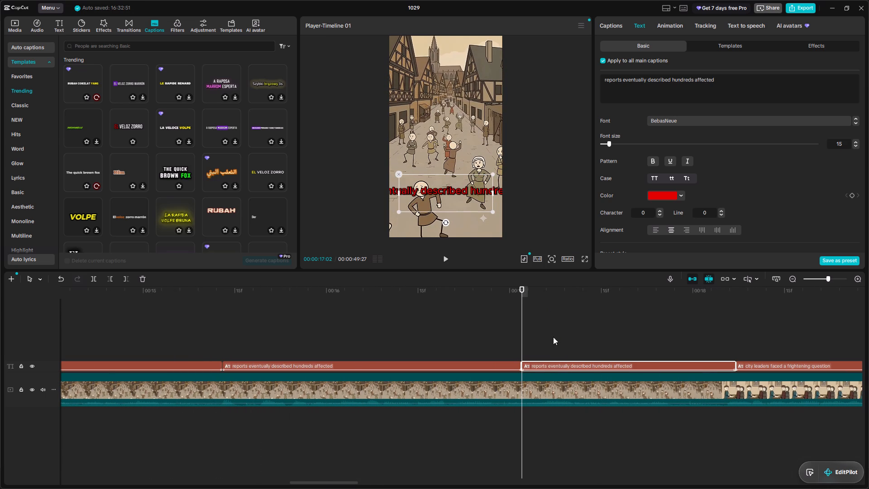
Shorten the text of the part before the 00:00:17:02 split to "reports eventually described".
left_click(480, 365)
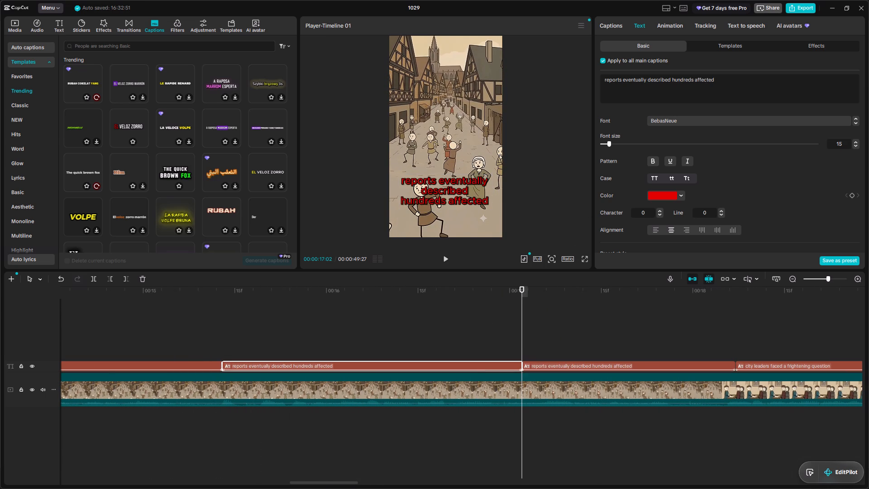
left_click_drag(671, 82, 767, 78)
key("BackSpace")
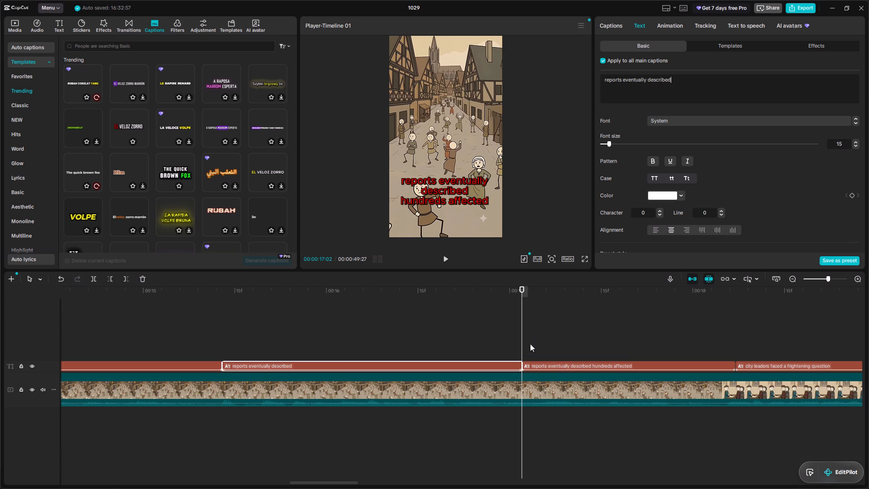
Shorten the text of the part after the 00:00:17:02 split to "hundreds affected".
left_click(556, 366)
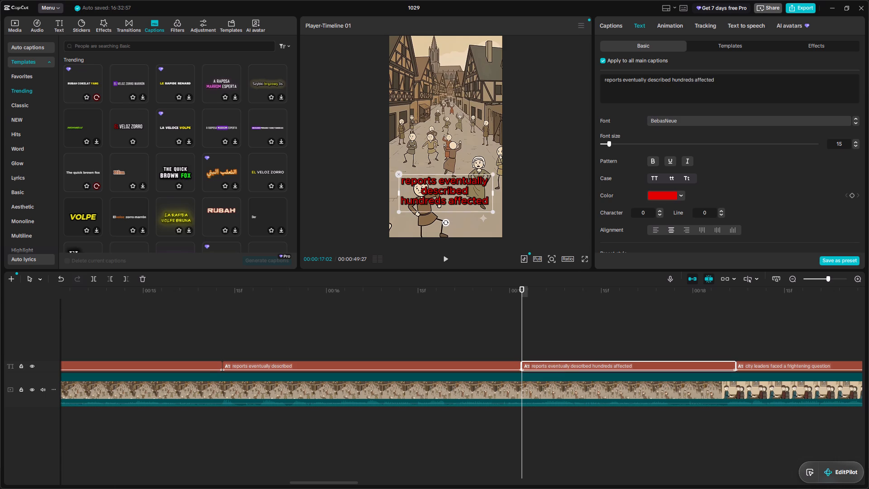
left_click_drag(671, 79, 601, 78)
key("BackSpace")
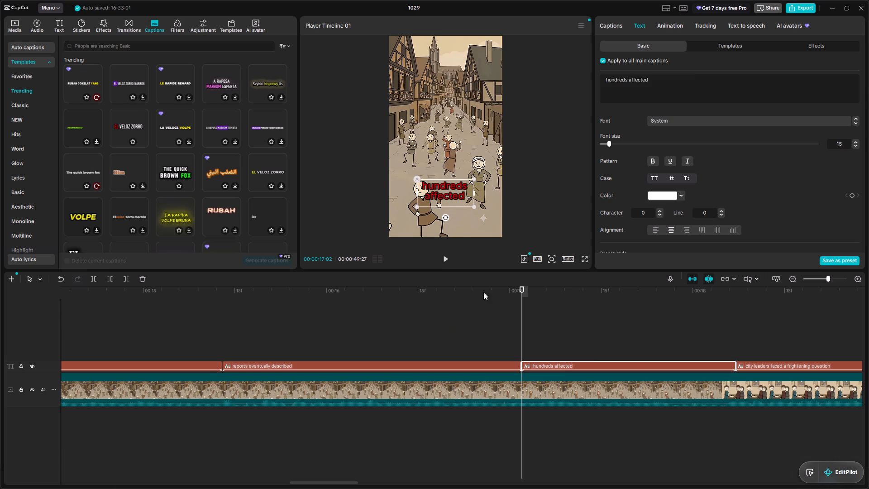
Play back the "reports eventually described" and "hundreds affected" captions to check their timing against the narration.
left_click(216, 294)
key("space")
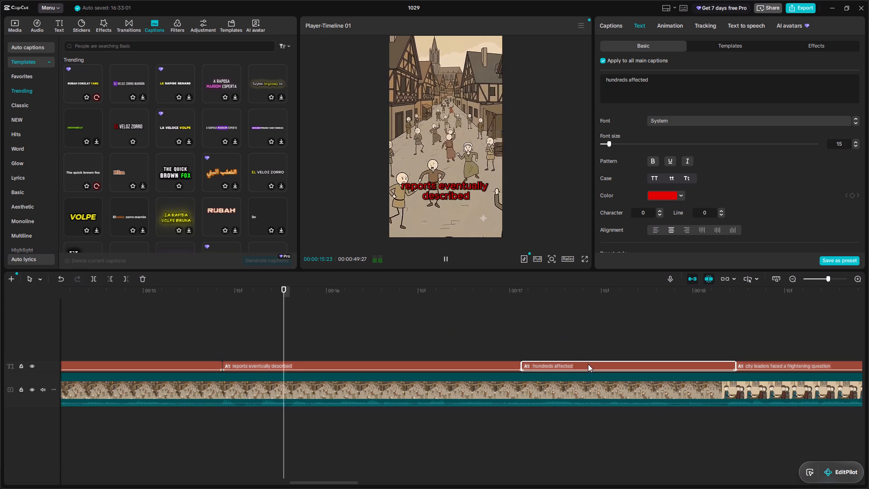
key("space")
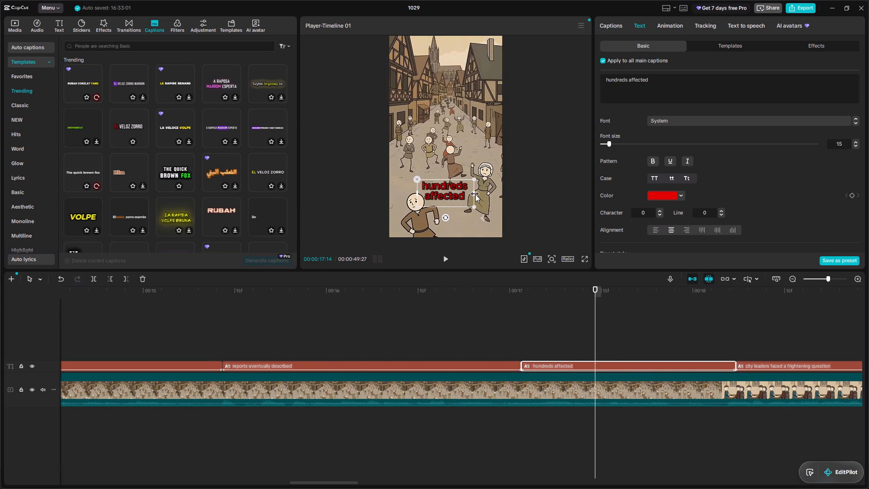
key("space")
key("space")
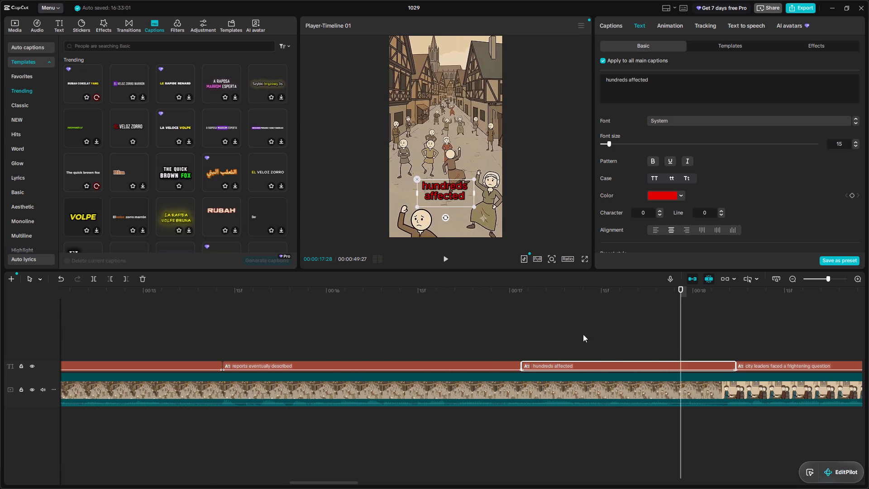
Turn off the main track magnet for the timeline.
left_click(690, 279)
Play back the "reports eventually described" and "hundreds affected" captions from about 00:00:16:28 to check their timing against the narration.
left_click_drag(528, 292, 486, 297)
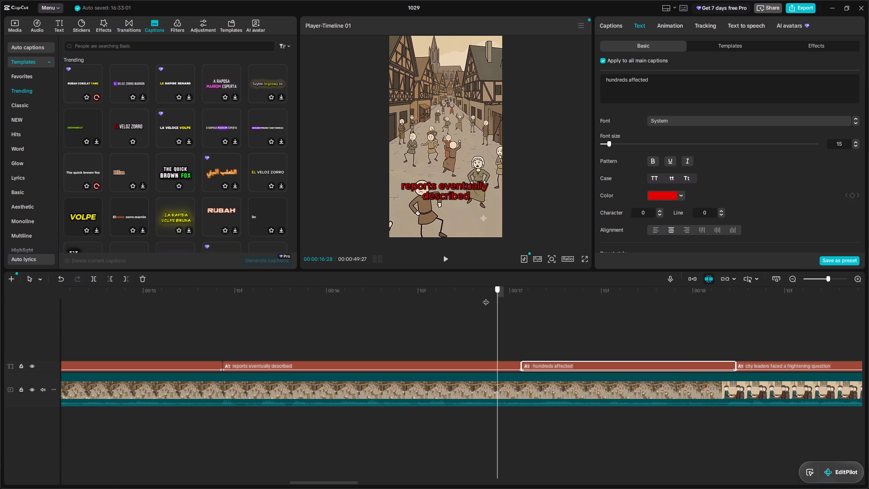
left_click_drag(486, 297, 484, 299)
key("space")
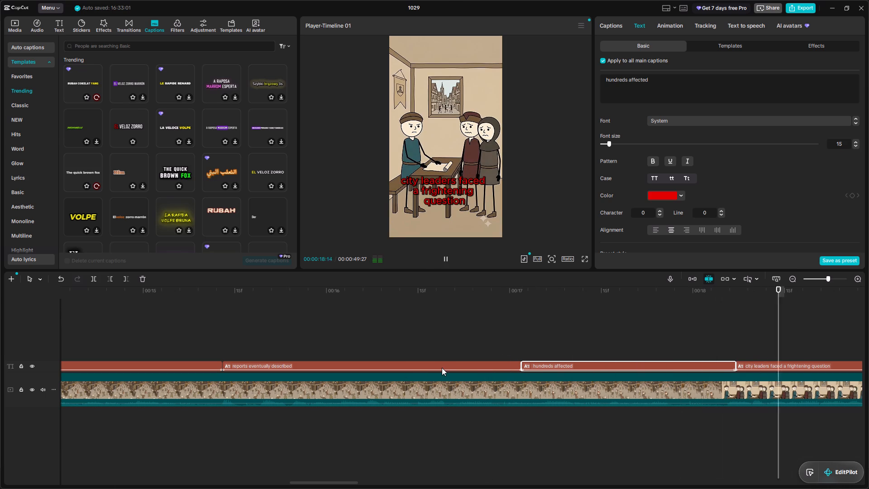
key("space")
Split the "city leaders faced a frightening question" caption at 00:00:18:24, where the narration finishes "city leaders".
left_click(764, 365)
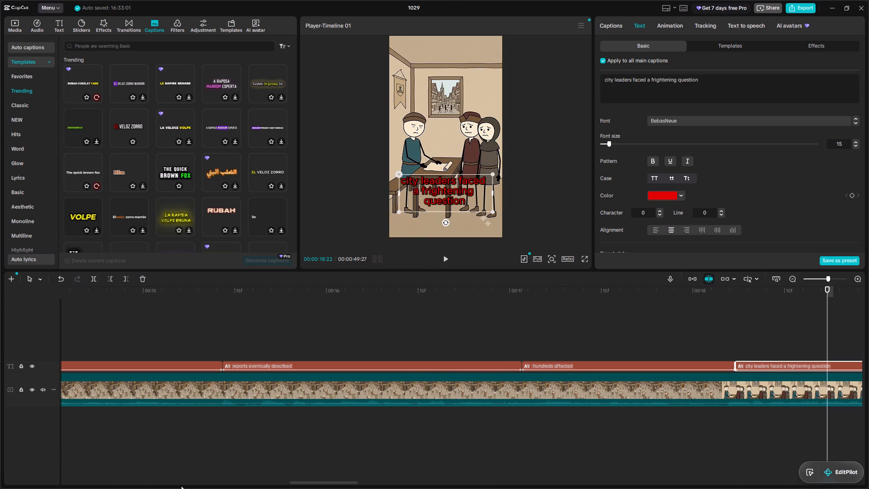
left_click_drag(343, 483, 382, 479)
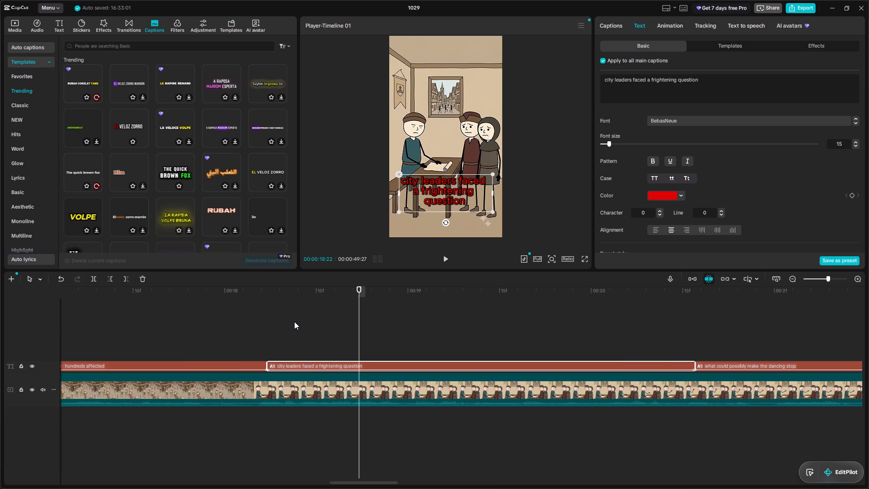
left_click_drag(290, 290, 279, 292)
left_click_drag(277, 293, 269, 293)
key("space")
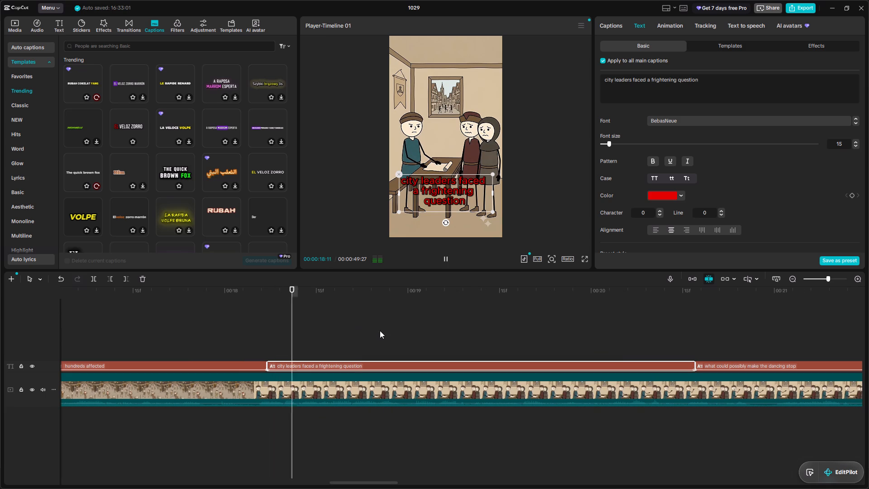
left_click_drag(286, 291, 268, 288)
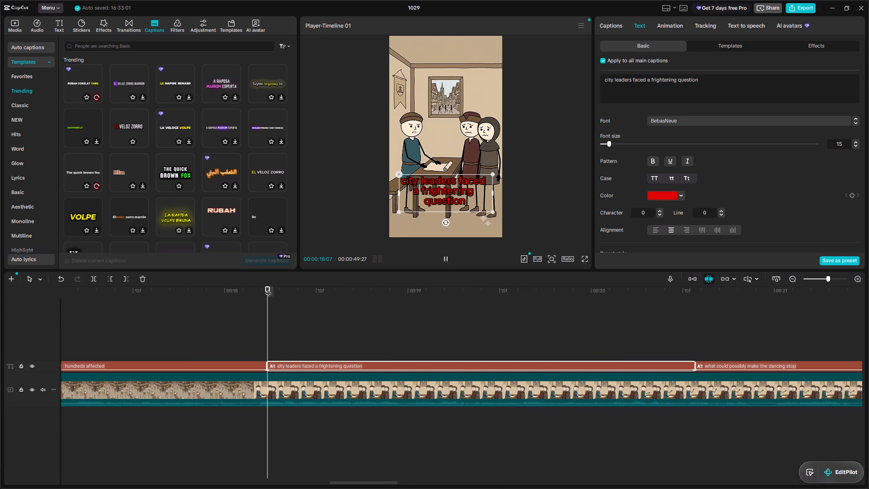
key("space")
key("space")
key("space")
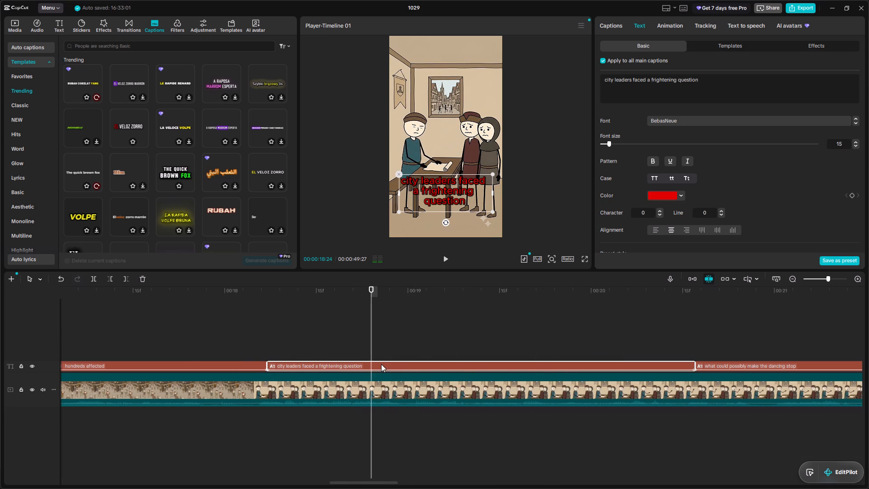
left_click(381, 364)
key("ctrl+b")
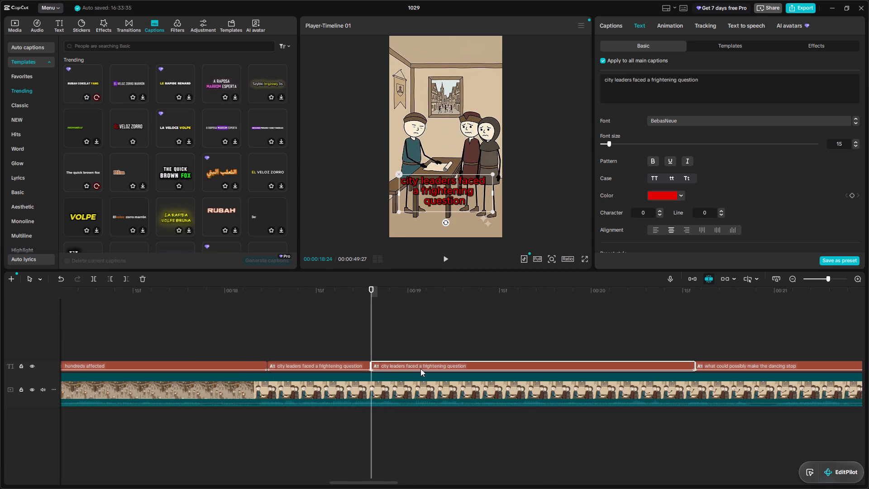
Shorten the text of the part before the 00:00:18:24 split to "city leaders" and play it back.
left_click(348, 363)
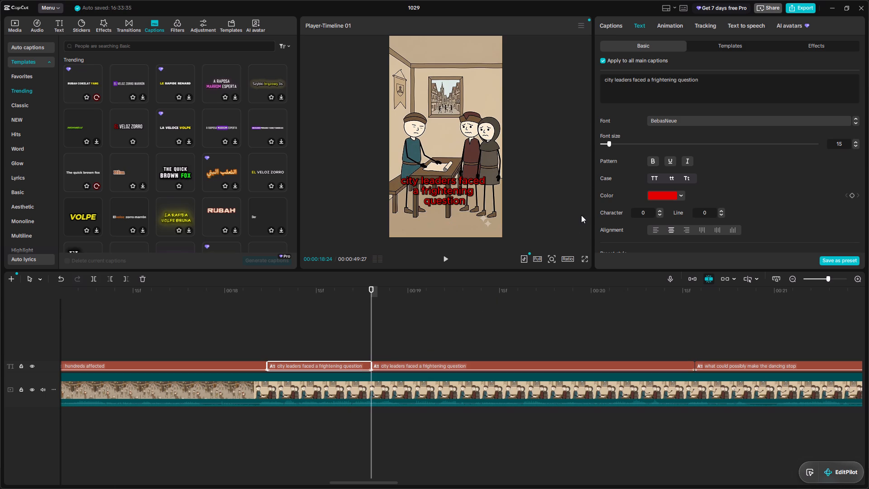
left_click_drag(632, 81, 715, 81)
key("BackSpace")
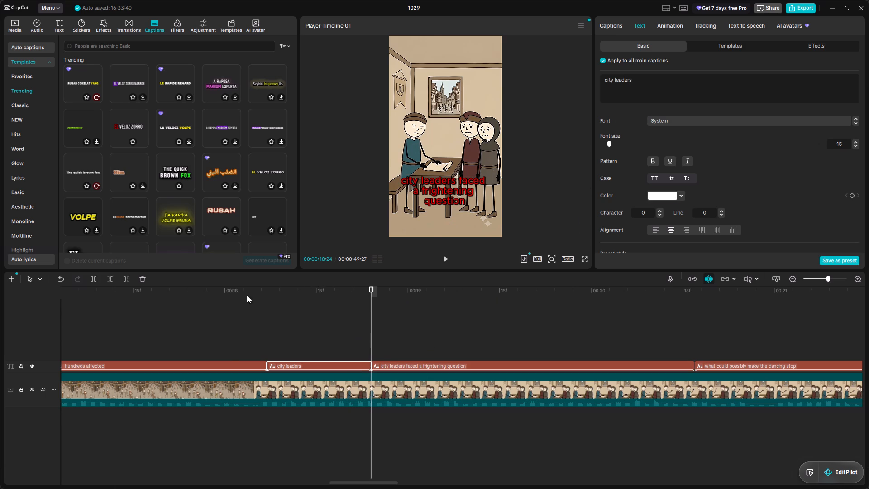
left_click_drag(247, 295, 226, 298)
key("space")
key("space")
Shorten the text of the part after the 00:00:18:24 split to "Faced a frightening question", with a capital F.
left_click(486, 363)
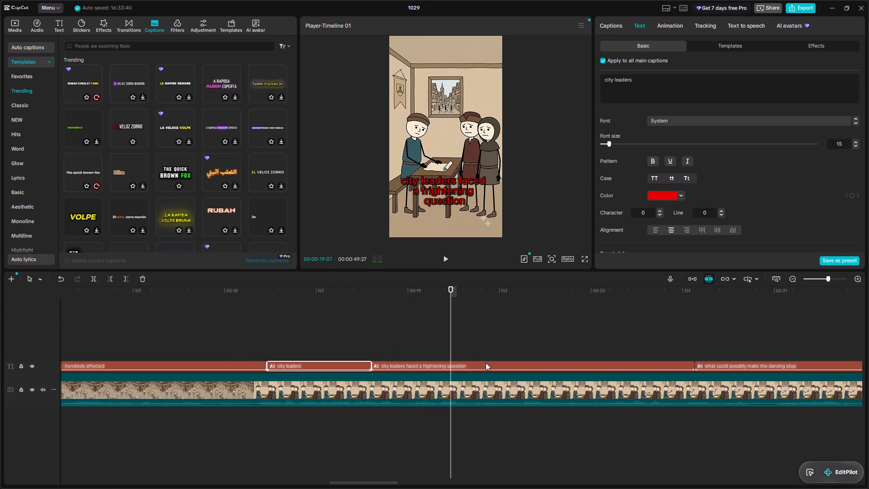
left_click_drag(631, 83, 606, 79)
left_click(635, 83)
left_click(633, 81)
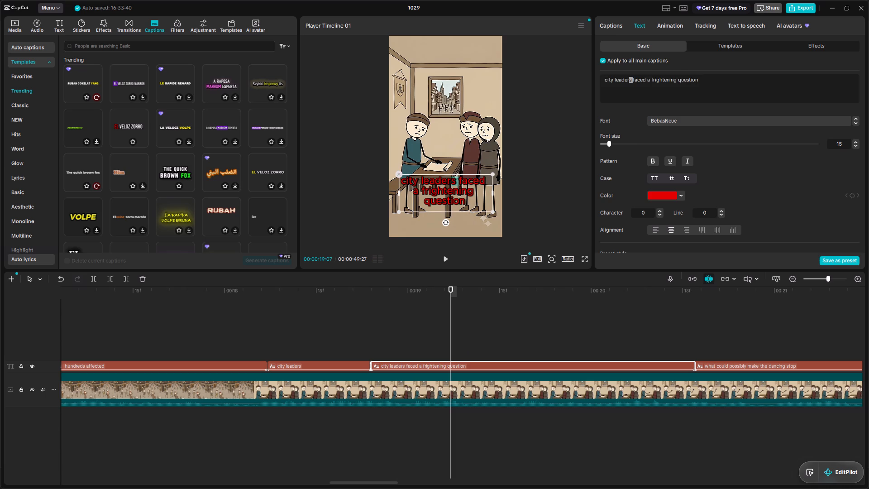
left_click_drag(630, 81, 604, 81)
key("BackSpace")
key("Right")
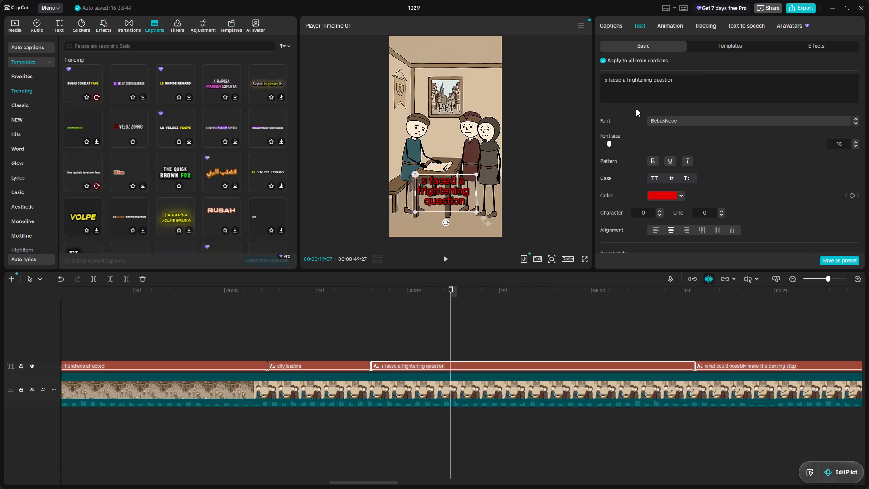
key("BackSpace")
key("Right")
key("BackSpace")
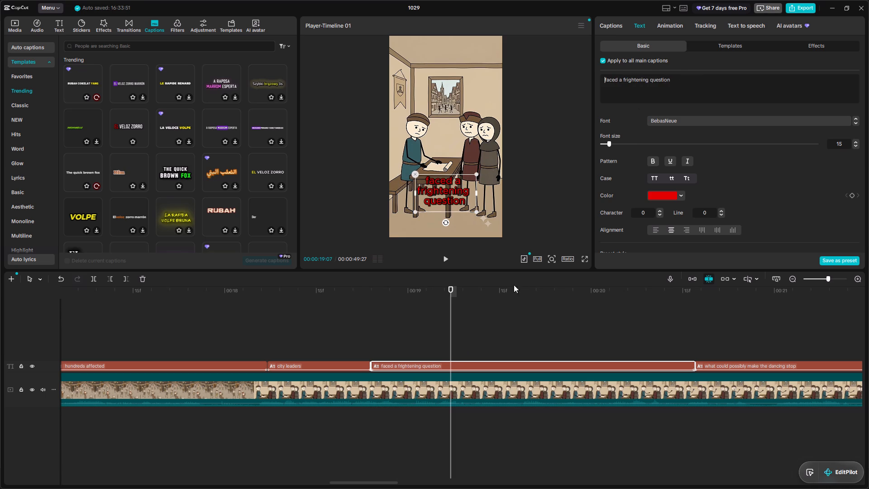
key("BackSpace")
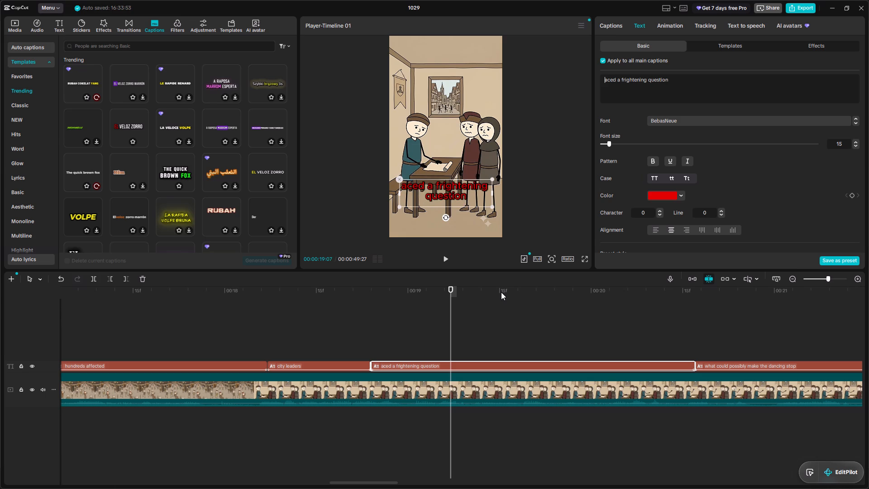
key("shift+f")
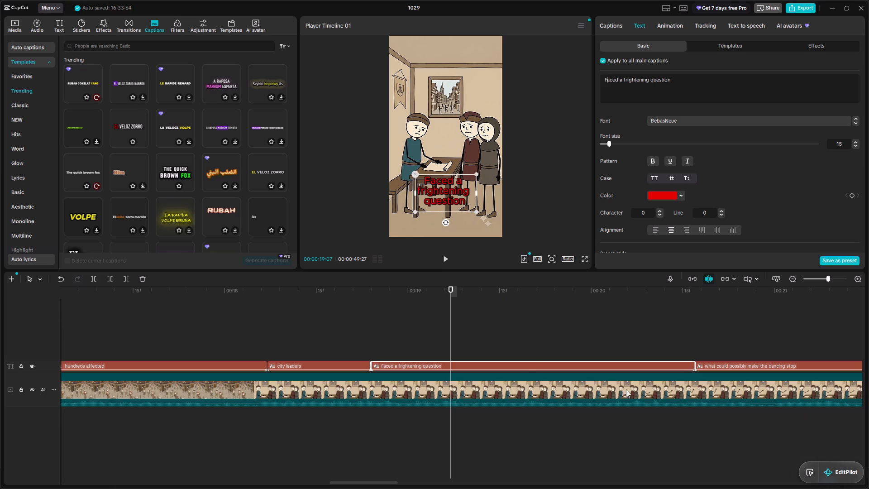
Widen the text box of the "Faced a frightening question" caption on both sides so its text wraps onto two lines.
left_click(336, 295)
key("space")
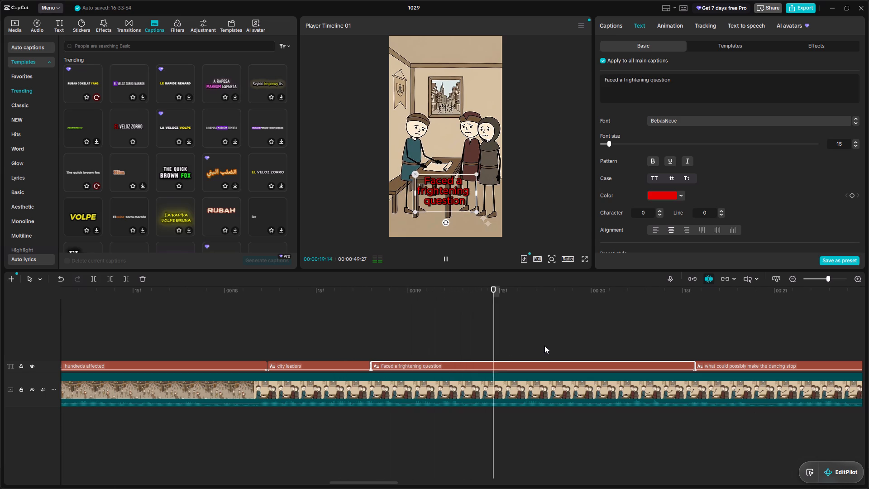
key("space")
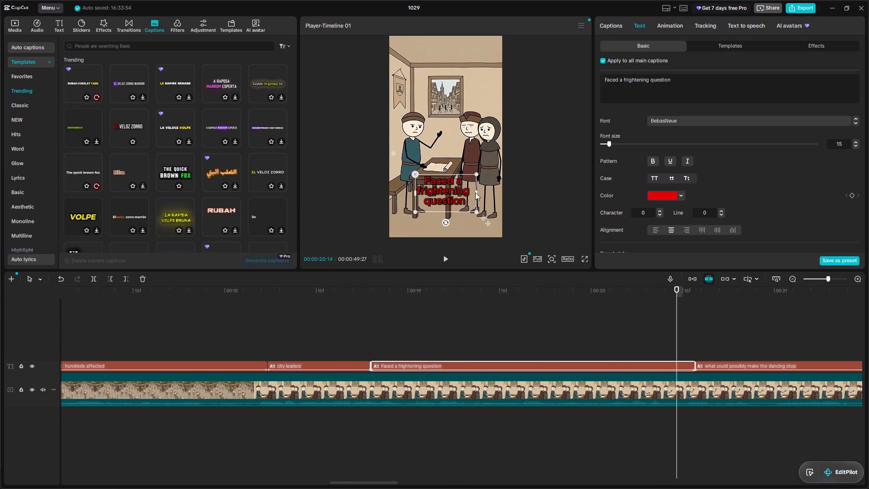
left_click(475, 192)
left_click_drag(477, 192, 504, 195)
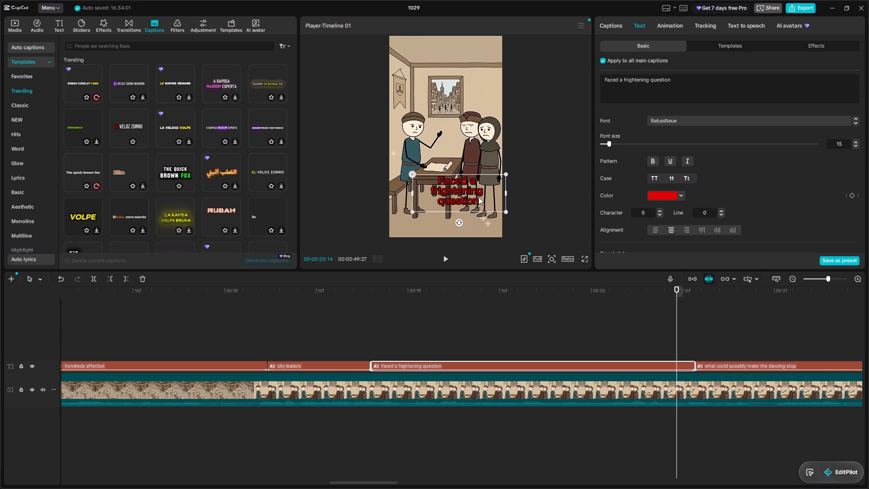
left_click_drag(412, 194, 391, 194)
Play back the captions from "city leaders" into "what could possibly make the dancing stop" to check their timing and layout.
left_click(298, 290)
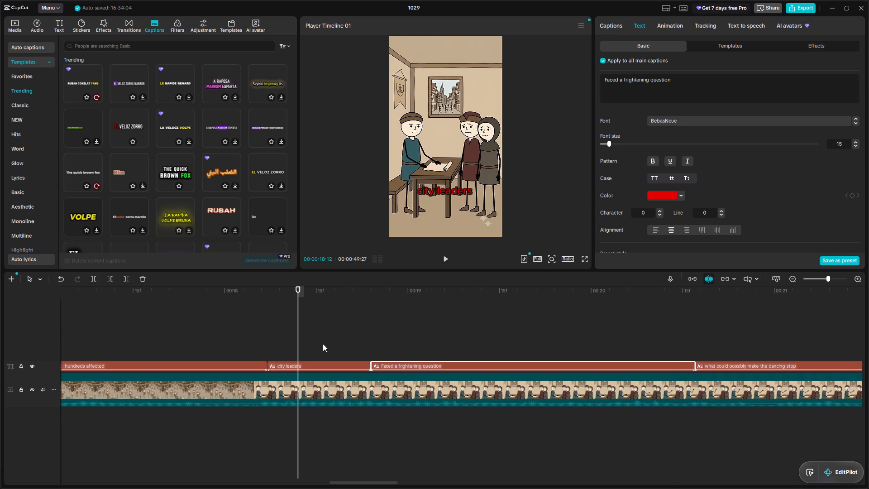
key("space")
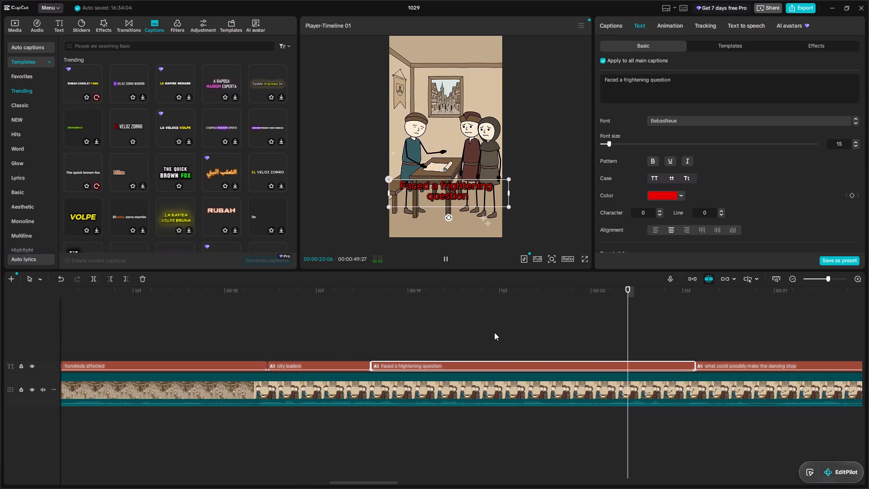
key("space")
key("space")
key("space")
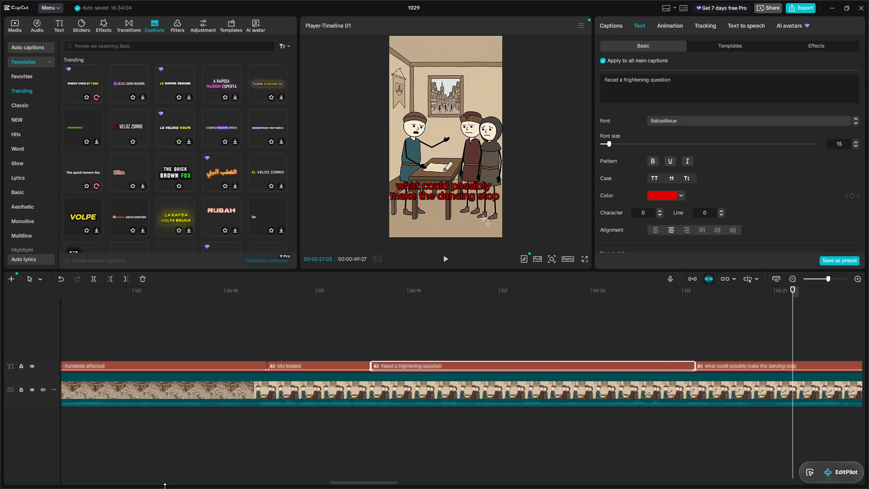
Place the playhead at 00:00:20:17, the start of the "what could possibly make the dancing stop" caption.
left_click_drag(349, 484, 383, 478)
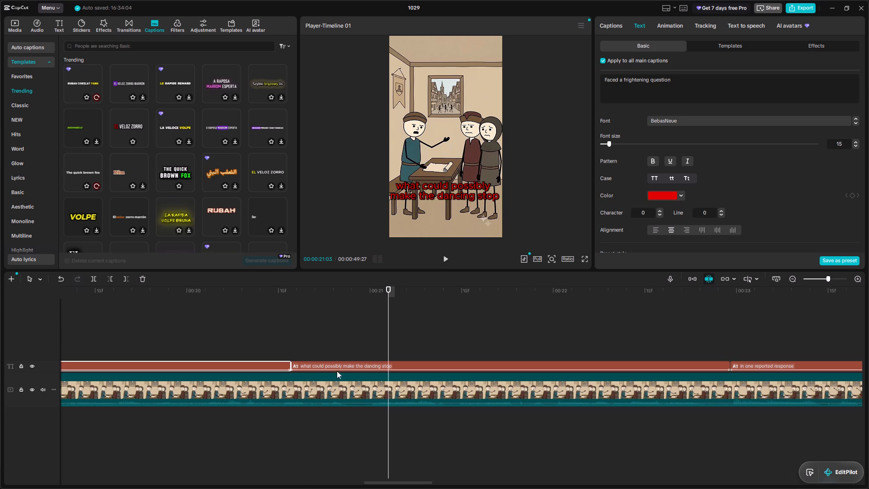
left_click(326, 304)
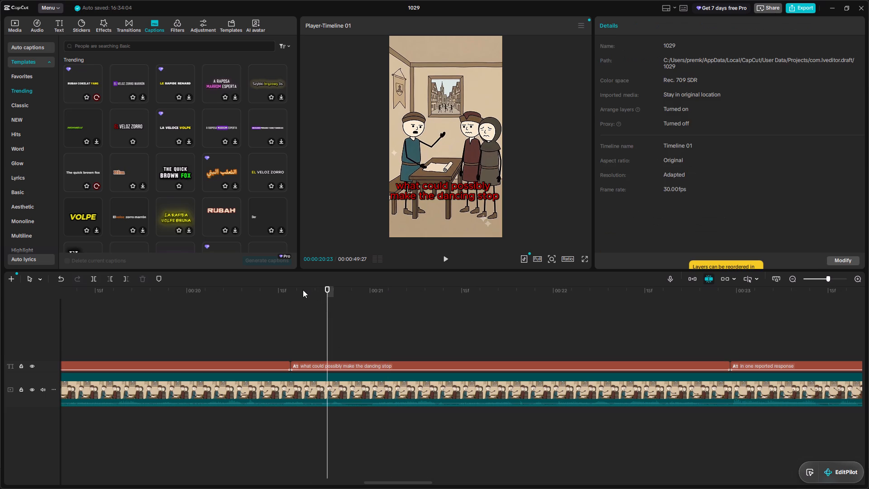
left_click_drag(303, 290, 293, 292, "shift")
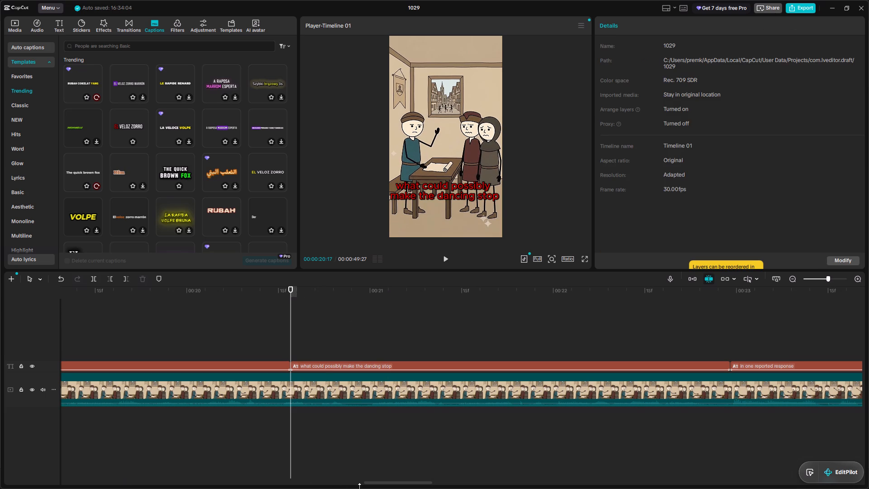
scroll(422, 465, "down", 4, "alt")
scroll(381, 422, "up", 4, "alt")
scroll(381, 422, "down", 3, "ctrl")
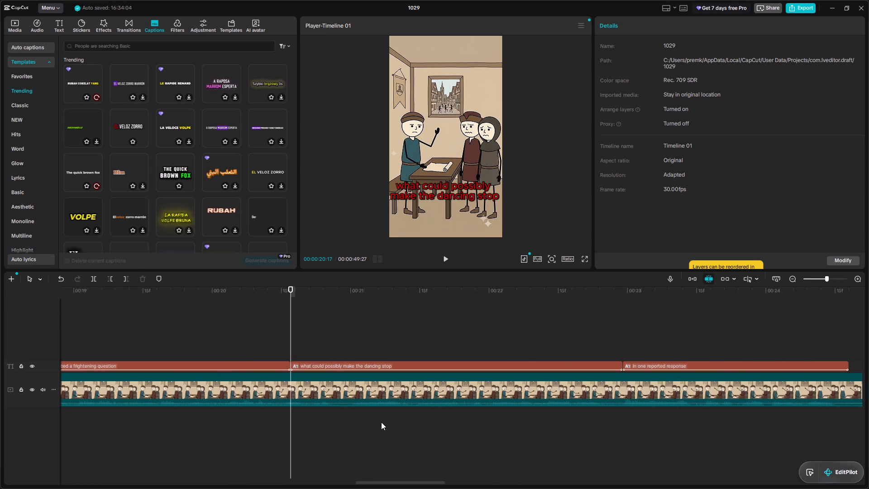
scroll(381, 422, "up", 5, "ctrl")
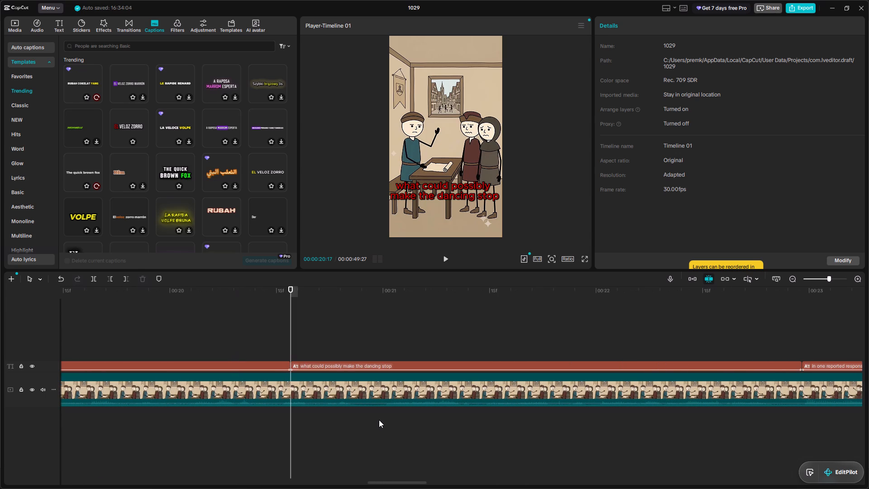
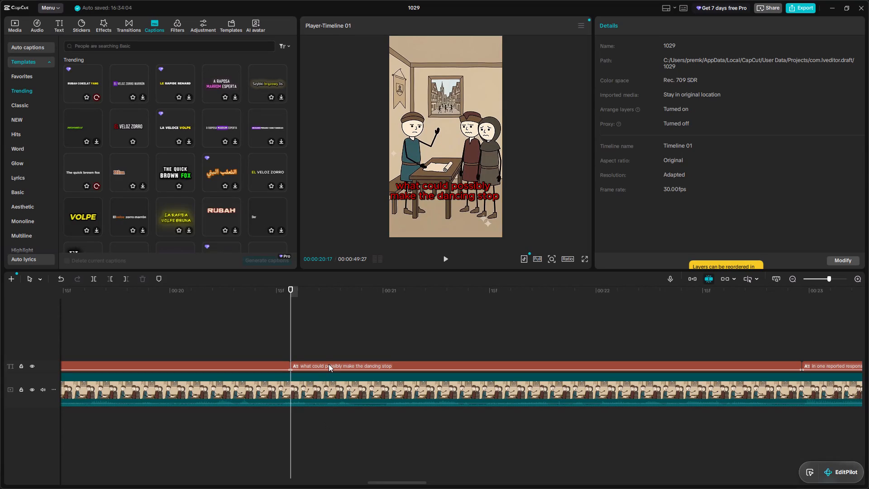
Play back from "Faced a frightening question" into "what could possibly make the dancing stop" to check the caption change against the narration.
left_click_drag(248, 289, 120, 294)
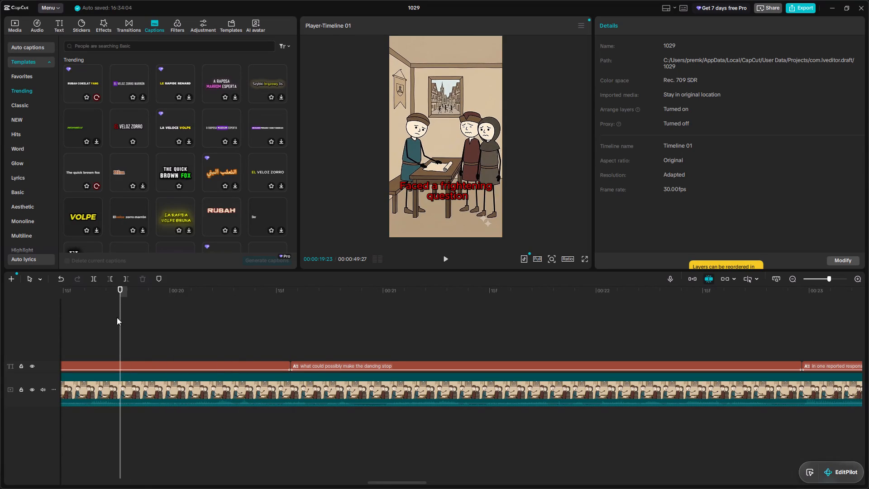
scroll(212, 369, "down", 4, "alt")
left_click_drag(106, 293, 12, 295)
key("space")
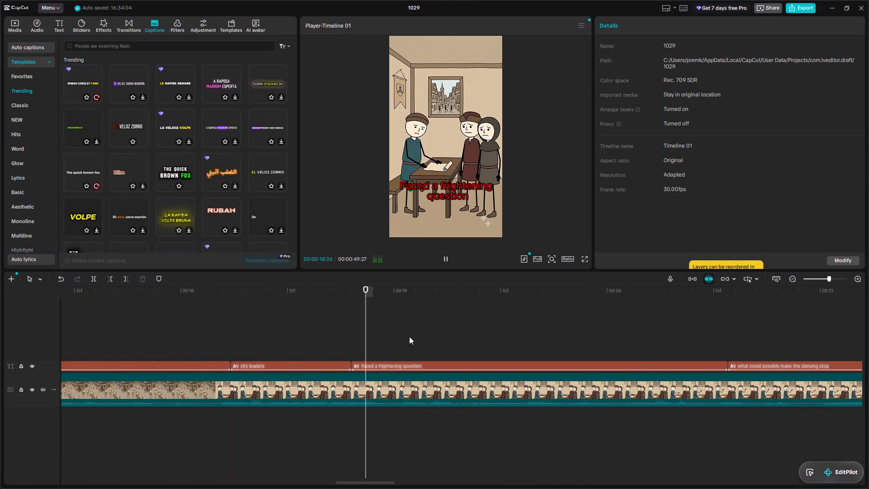
key("space")
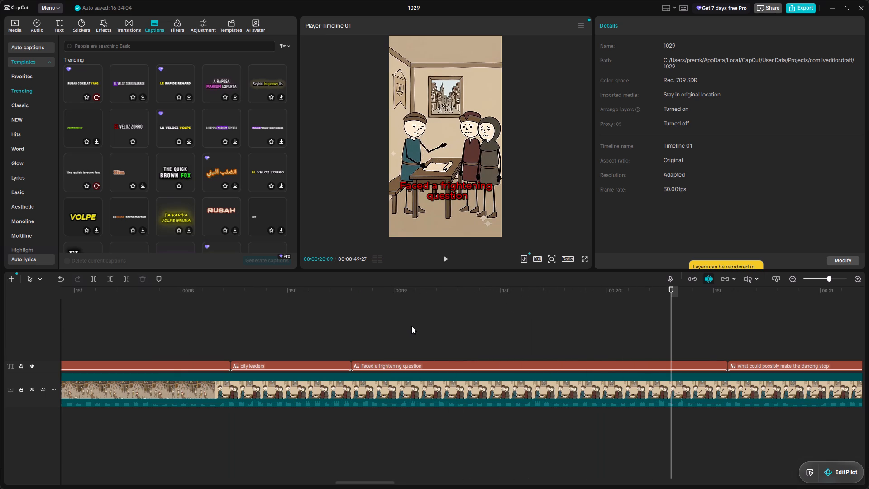
key("space")
key("space")
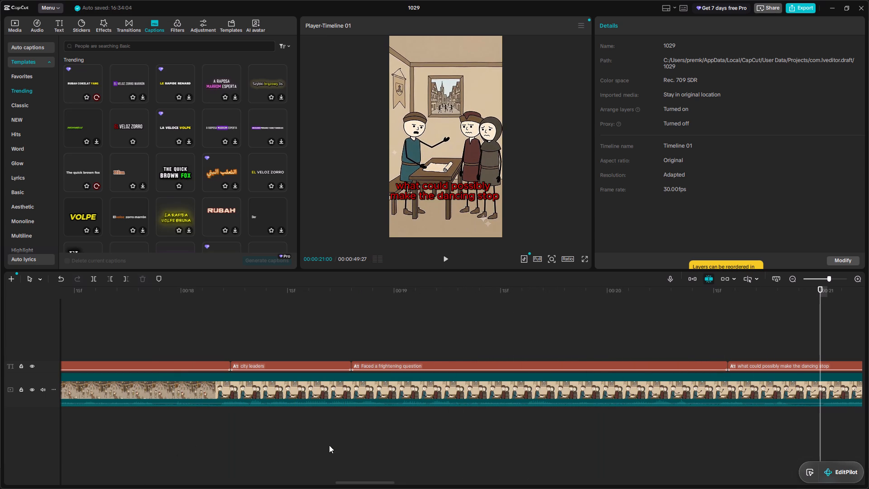
Find where the narration reaches "make" and split the "what could possibly make the dancing stop" caption at 00:00:21:20.
scroll(428, 433, "down", 8, "alt")
scroll(498, 438, "down", 3, "alt")
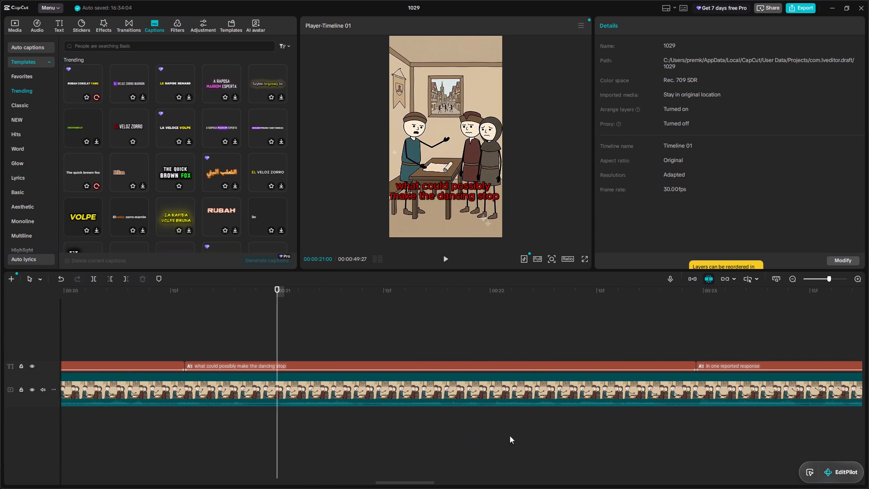
scroll(525, 432, "up", 1, "alt")
left_click_drag(192, 287, 186, 288)
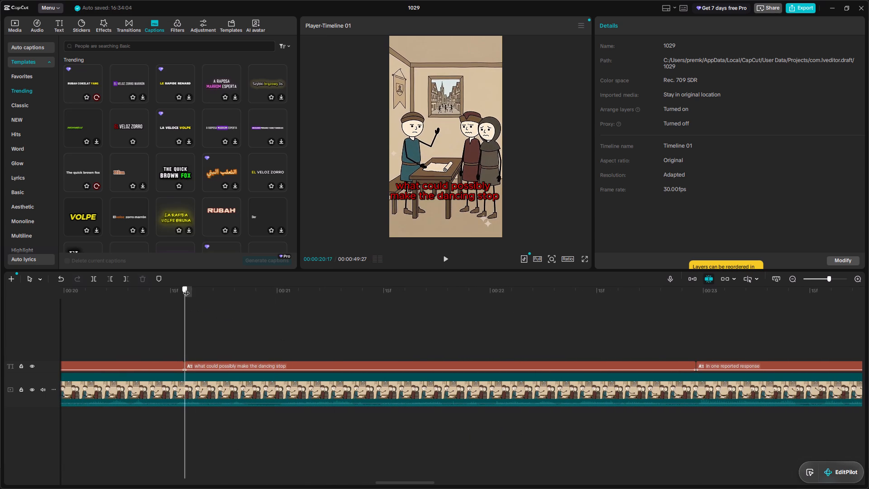
left_click_drag(186, 288, 184, 292)
key("space")
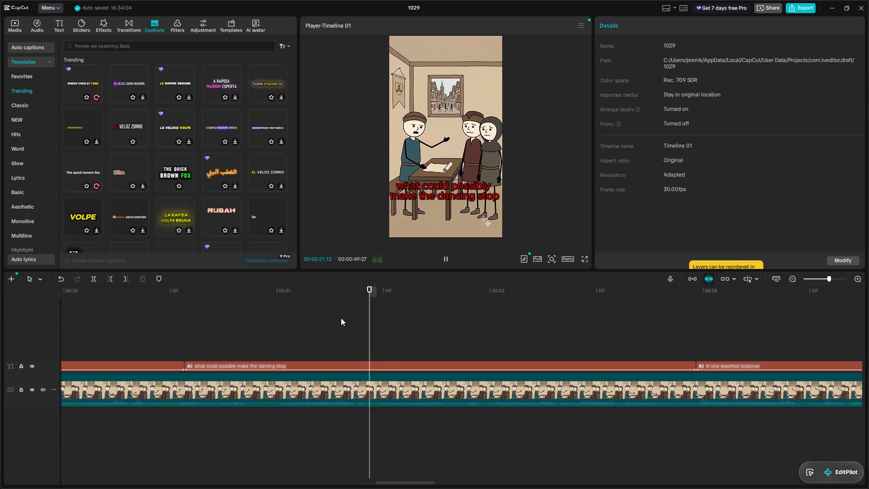
key("space")
left_click_drag(278, 282, 263, 283)
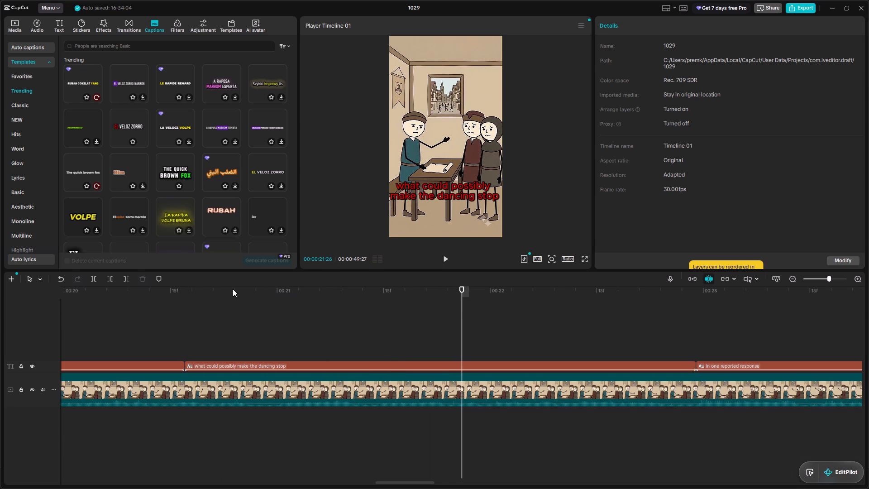
left_click_drag(231, 289, 184, 289)
key("space")
key("space")
left_click(431, 364)
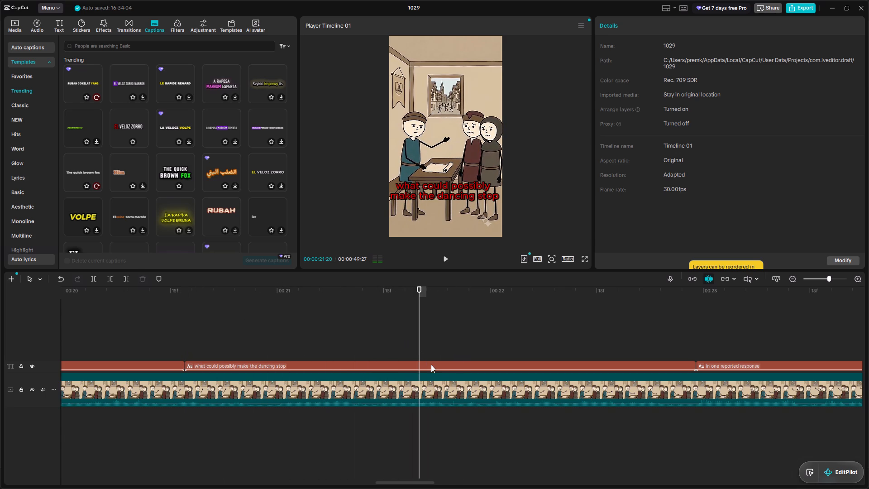
key("ctrl+b")
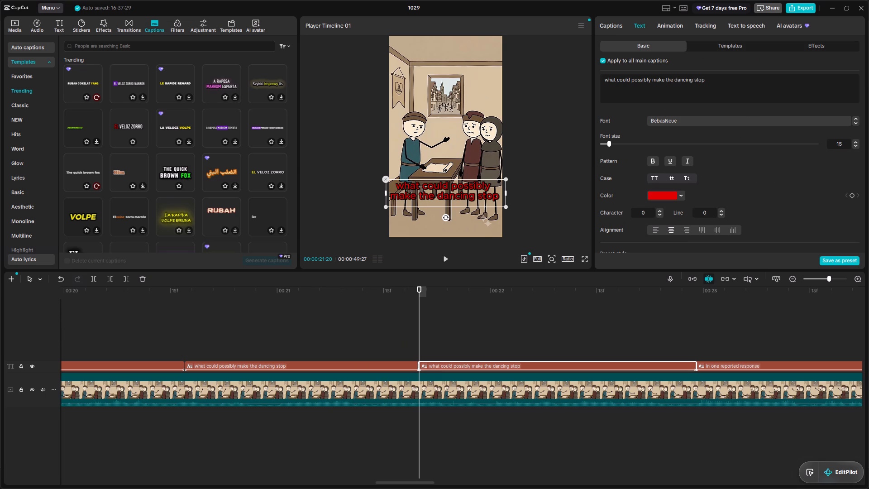
Shorten the text of the part after the 00:00:21:20 split to "make the dancing stop".
left_click_drag(651, 81, 759, 77)
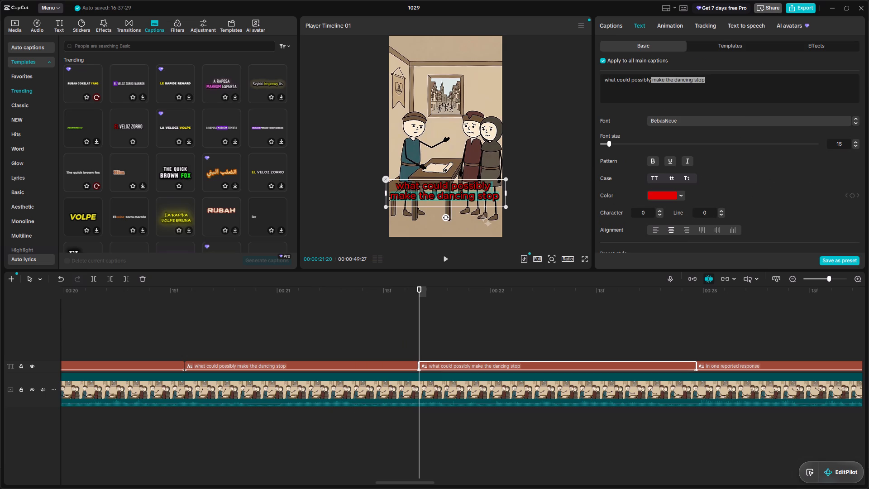
left_click(649, 84)
left_click_drag(651, 82, 590, 82)
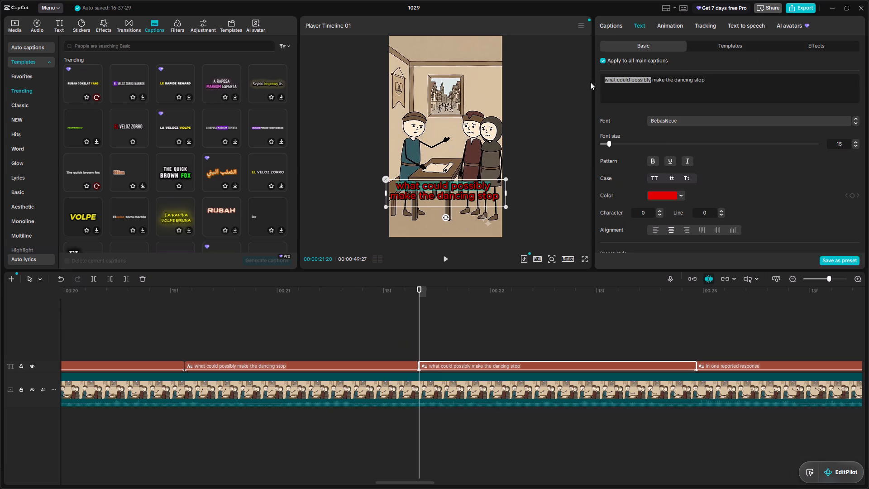
left_click_drag(590, 82, 580, 80)
key("BackSpace")
Shorten the text of the part before the 00:00:21:20 split to "what could possibly".
left_click(396, 364)
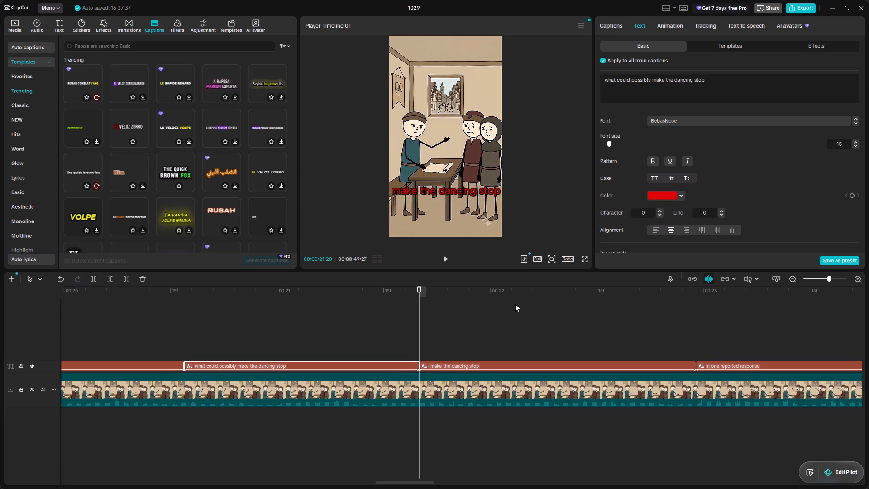
left_click_drag(653, 81, 757, 81)
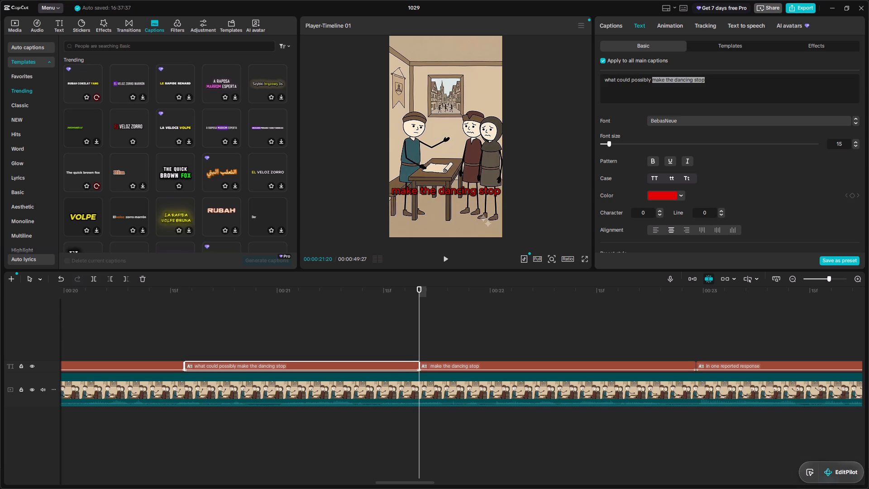
key("BackSpace")
Narrow the "make the dancing stop" text box so its text wraps onto two lines, and recentre the caption horizontally in the frame.
left_click_drag(330, 290, 112, 308)
key("space")
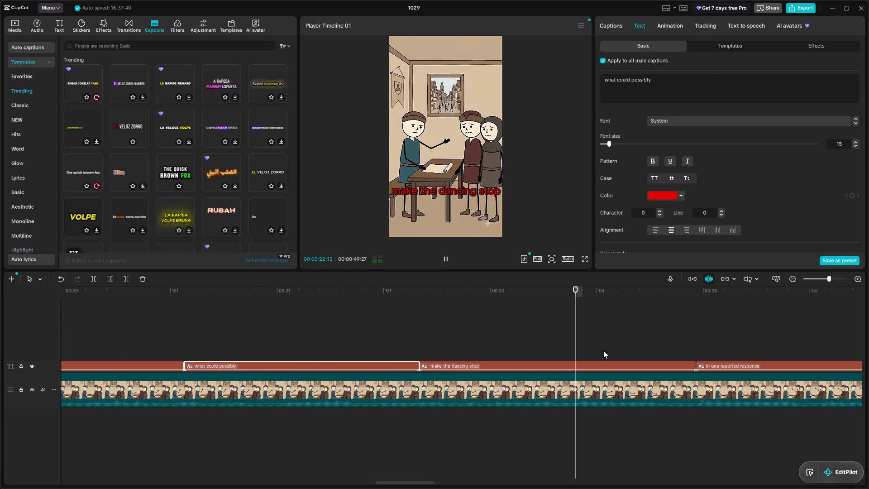
key("space")
left_click(586, 363)
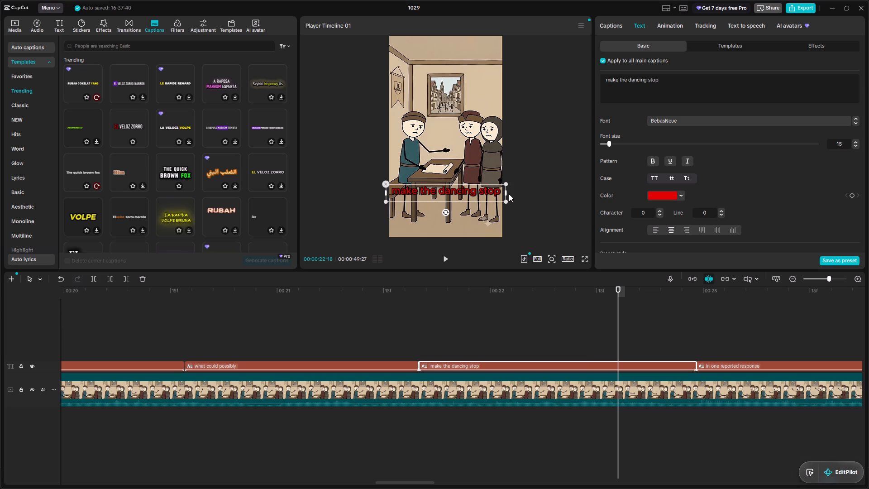
left_click_drag(506, 194, 499, 193)
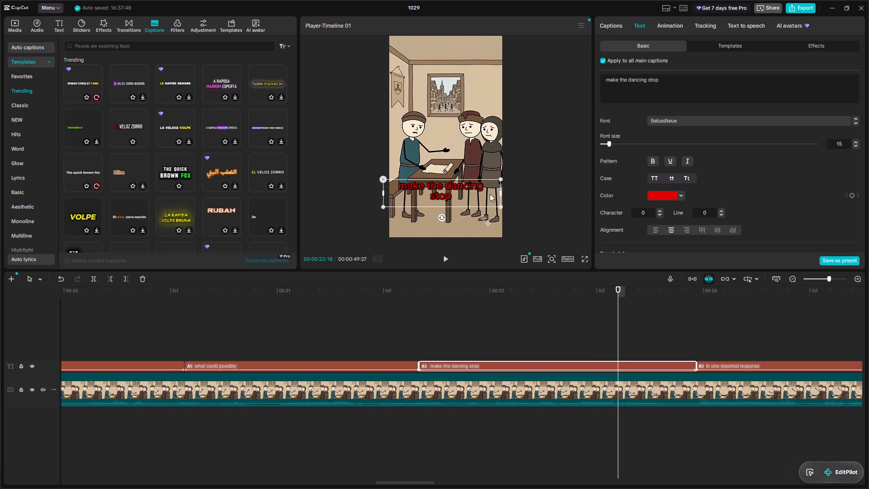
left_click_drag(472, 192, 479, 192)
left_click_drag(454, 187, 453, 187)
left_click_drag(453, 187, 459, 187)
left_click_drag(440, 176, 440, 181)
left_click(440, 186)
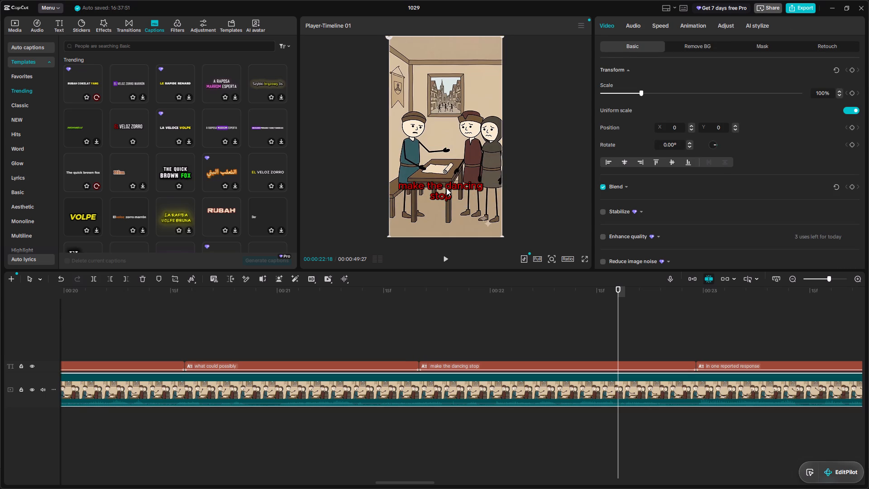
left_click(446, 187)
left_click(452, 187)
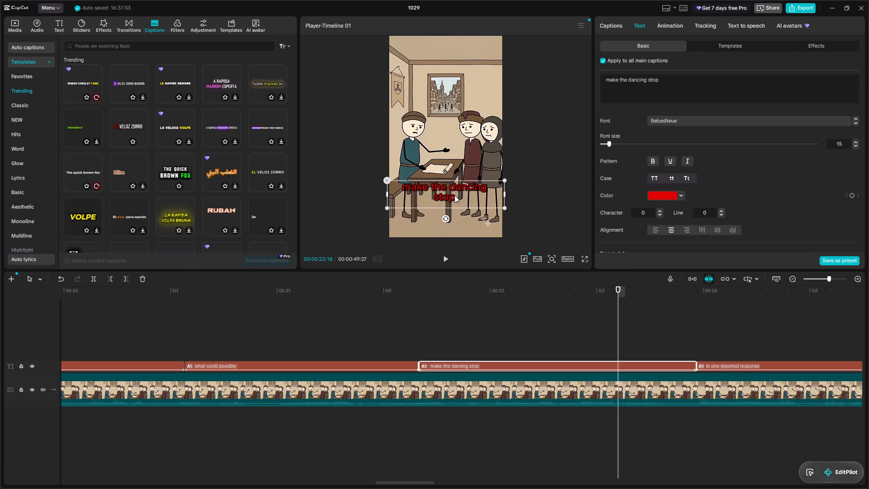
Play back from "make the dancing stop" through "in one reported response" into the "officials arranged spaces" caption to check the timing.
left_click_drag(416, 484, 433, 481)
left_click_drag(249, 290, 152, 294)
key("space")
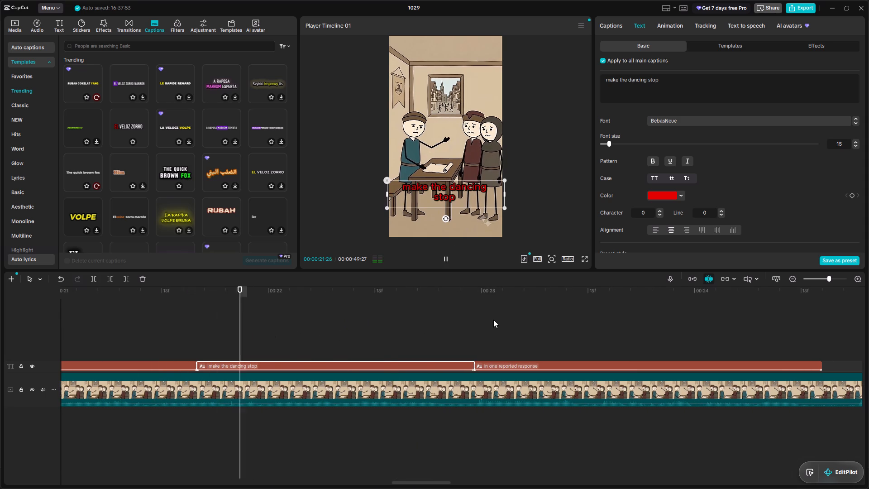
key("space")
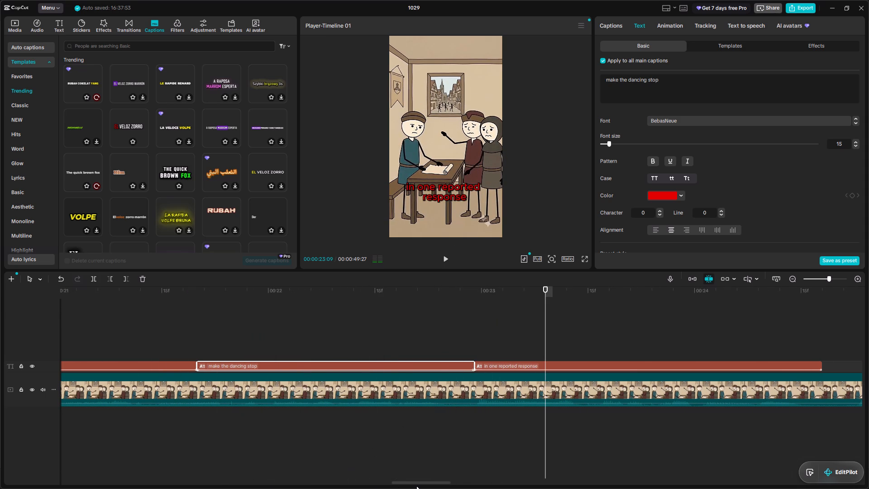
left_click_drag(418, 483, 432, 484)
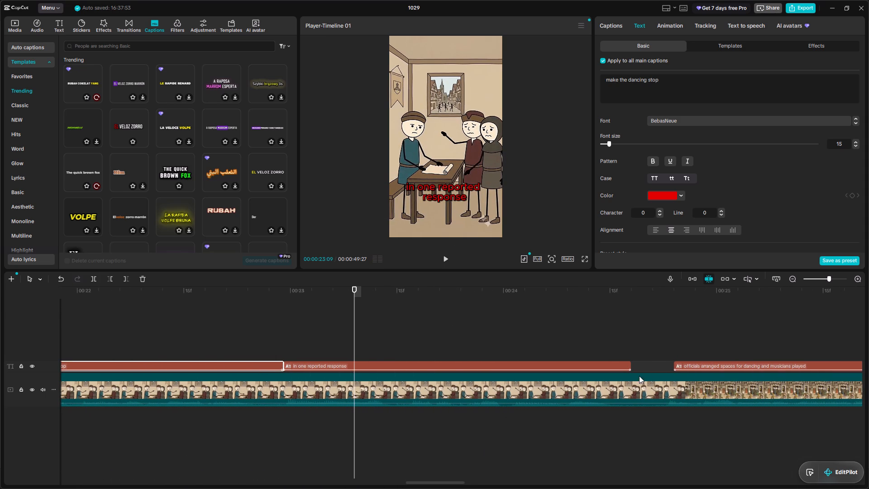
left_click_drag(256, 294, 195, 299)
key("space")
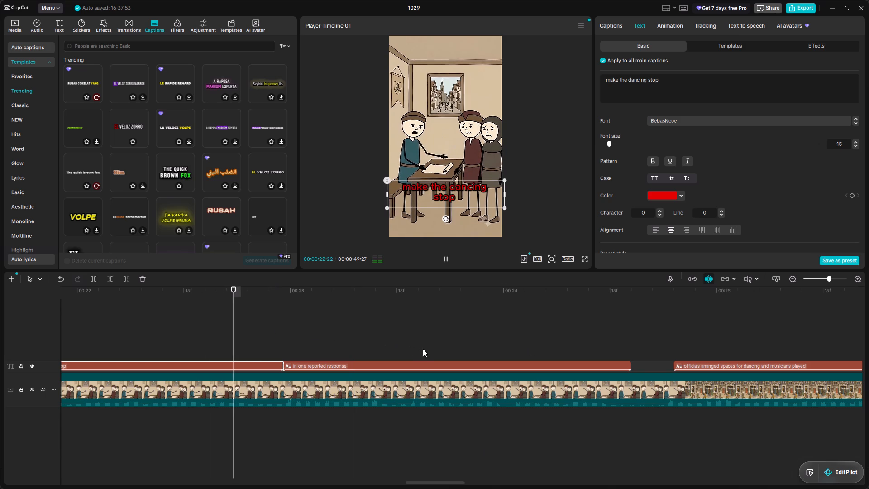
key("space")
key("space")
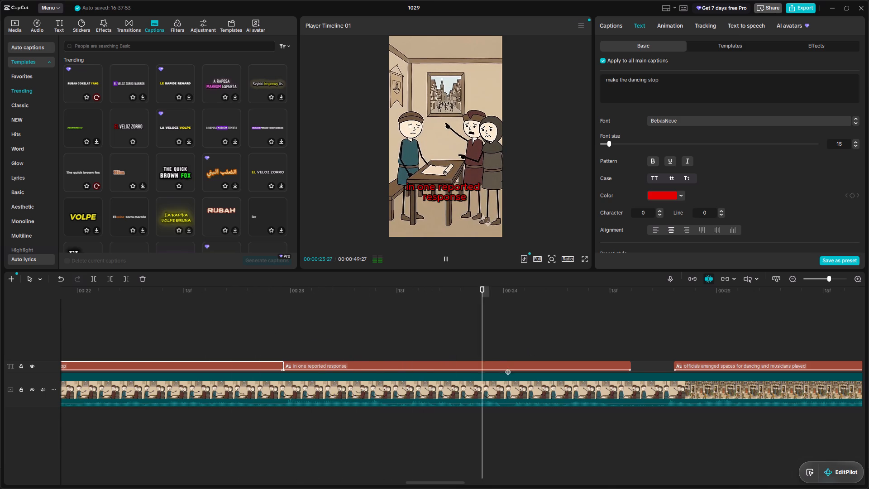
key("space")
key("space")
key("space")
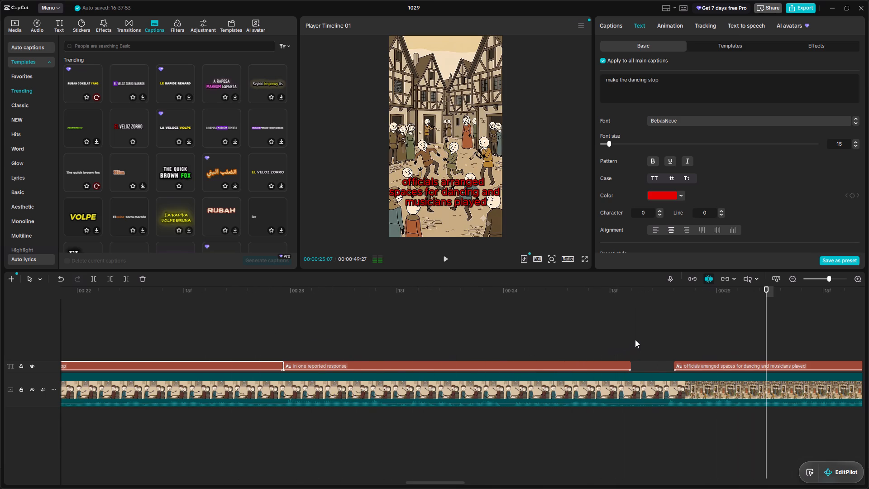
Extend the end of the "in one reported response" caption to meet the start of the "officials arranged spaces for dancing and musicians played" caption.
left_click_drag(636, 291, 589, 302)
key("space")
key("space")
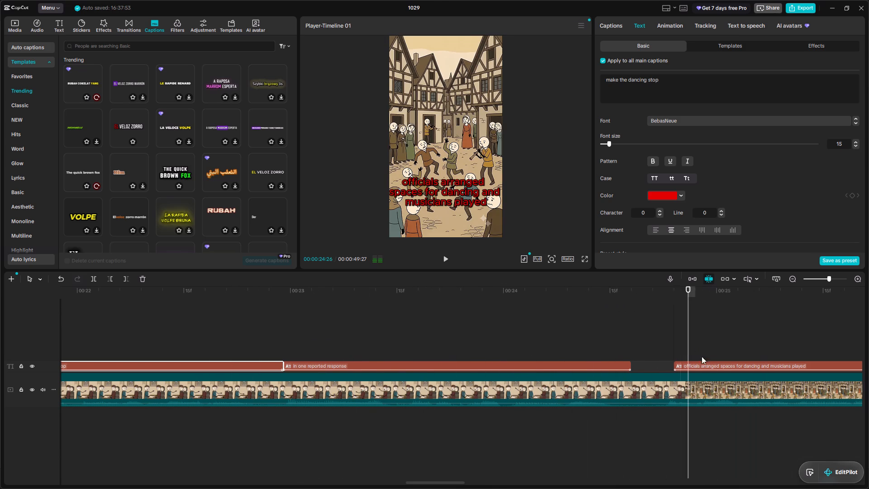
left_click_drag(630, 366, 674, 366)
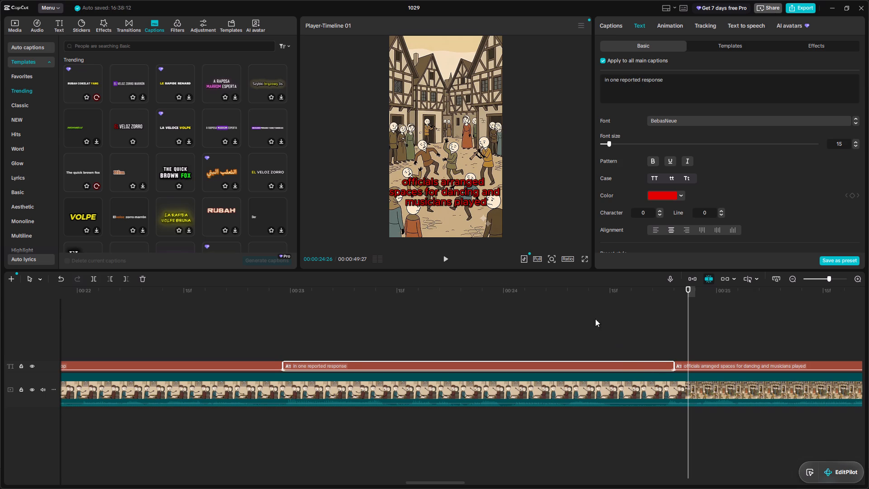
Play back from the end of "in one reported response" through the start of the "officials arranged spaces for dancing and musicians played" caption to check the timing.
left_click_drag(580, 295, 511, 300)
key("space")
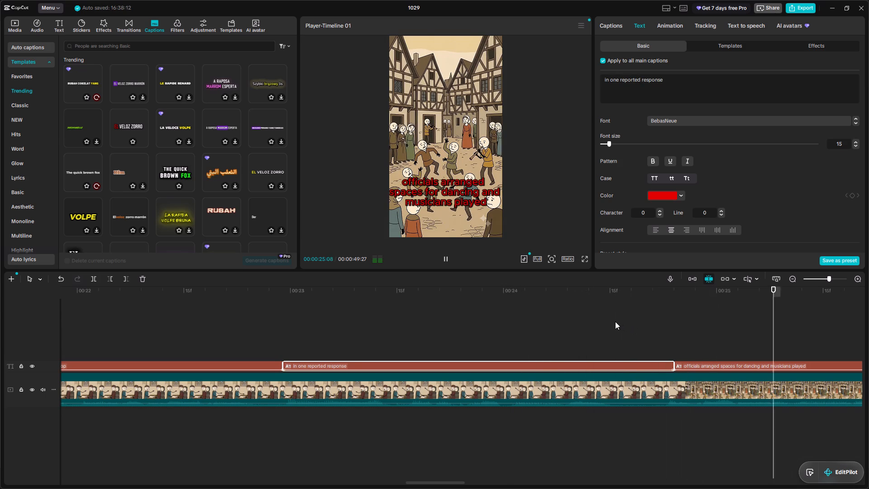
key("space")
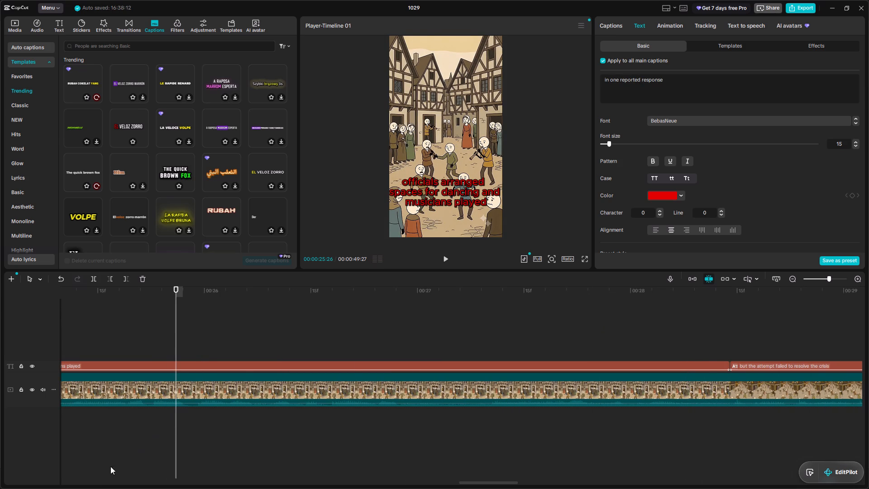
left_click_drag(487, 483, 464, 482)
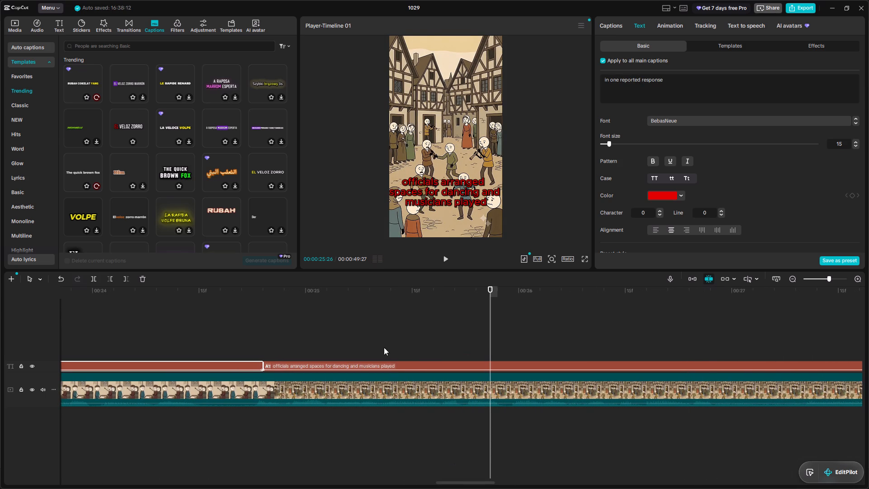
left_click_drag(275, 288, 269, 290)
left_click_drag(271, 285, 268, 286)
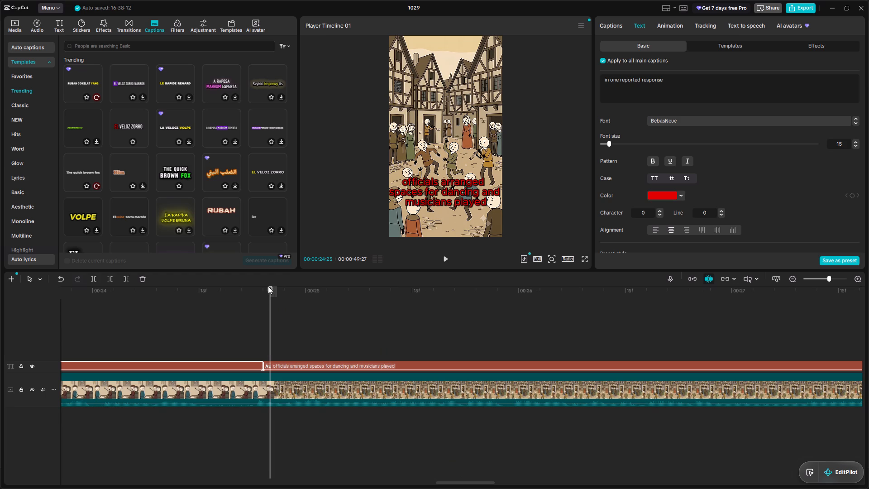
left_click_drag(268, 286, 265, 287)
Split the "officials arranged spaces for dancing and musicians played" caption at 00:00:25:29, using playback to find the phrase break.
left_click(382, 362)
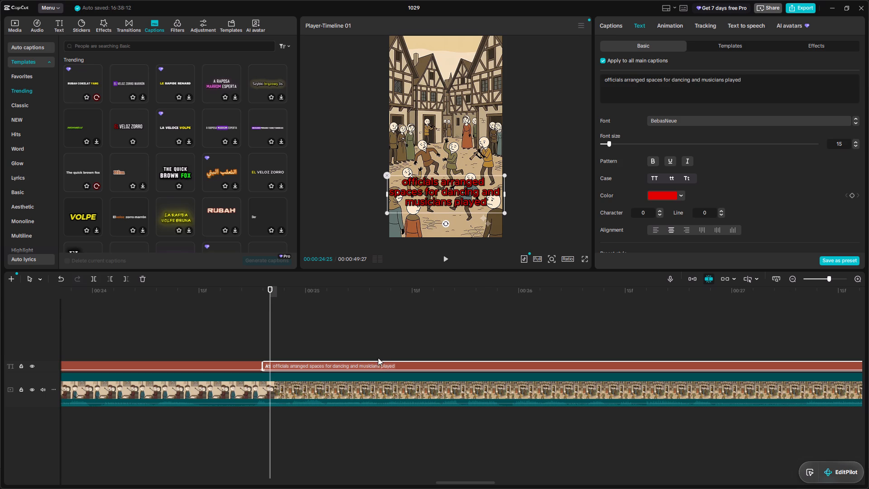
left_click_drag(273, 288, 264, 288)
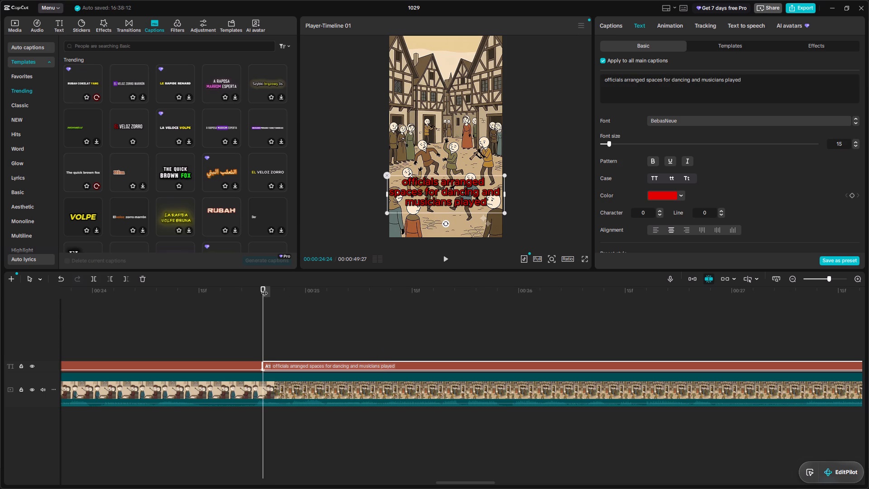
key("space")
key("space")
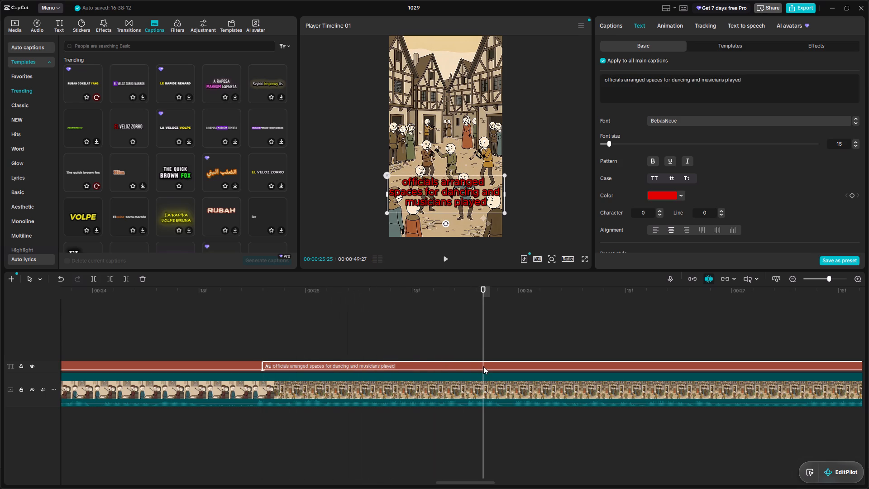
left_click(483, 366)
left_click_drag(458, 291, 455, 301)
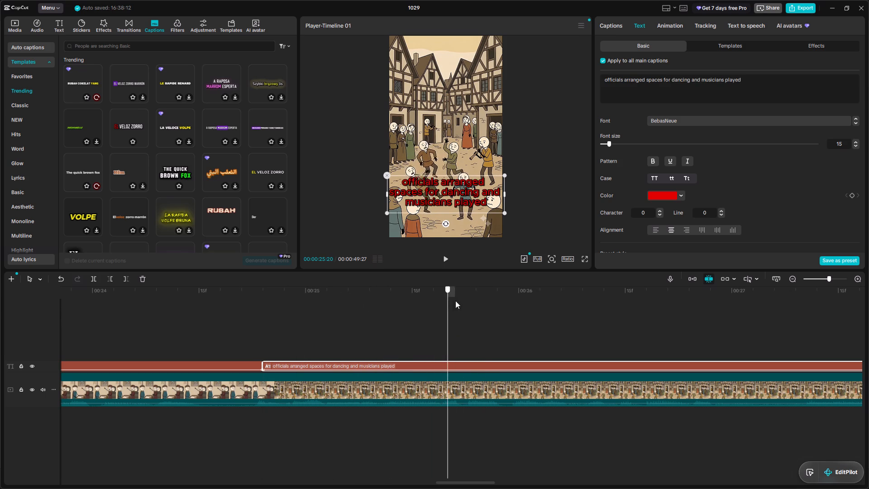
left_click_drag(455, 301, 509, 299)
left_click(497, 365)
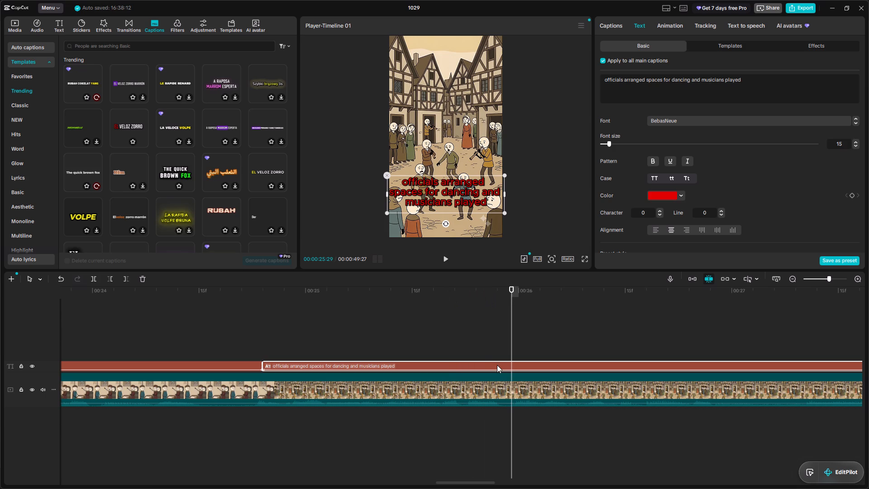
key("ctrl+b")
Shorten the text of the part before the 00:00:25:29 split to "officials arranged" and play it back.
left_click(497, 365)
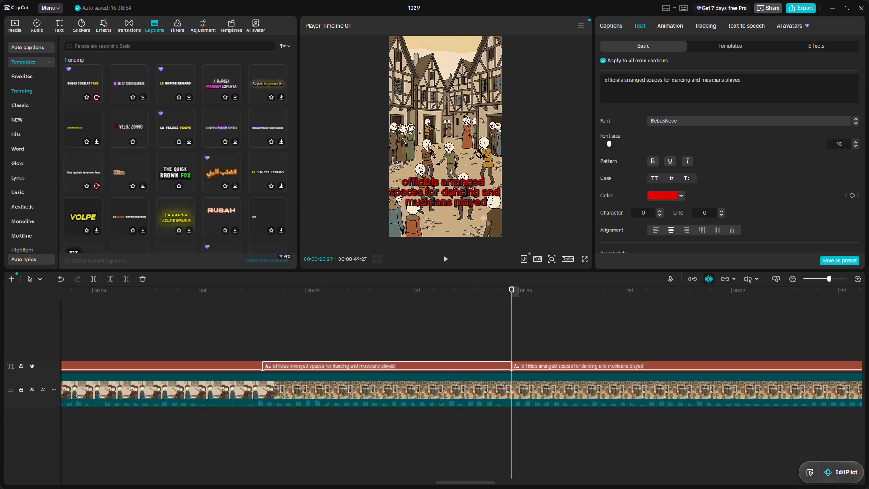
left_click_drag(647, 81, 761, 79)
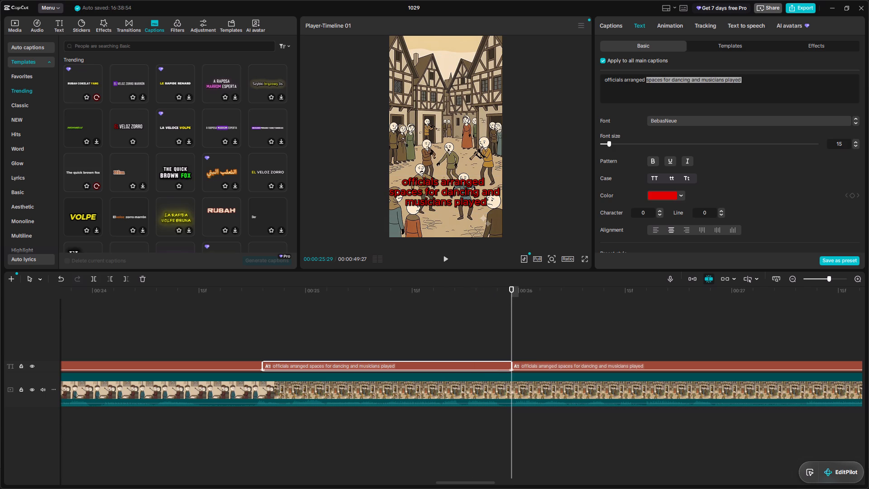
key("BackSpace")
left_click(238, 291)
key("space")
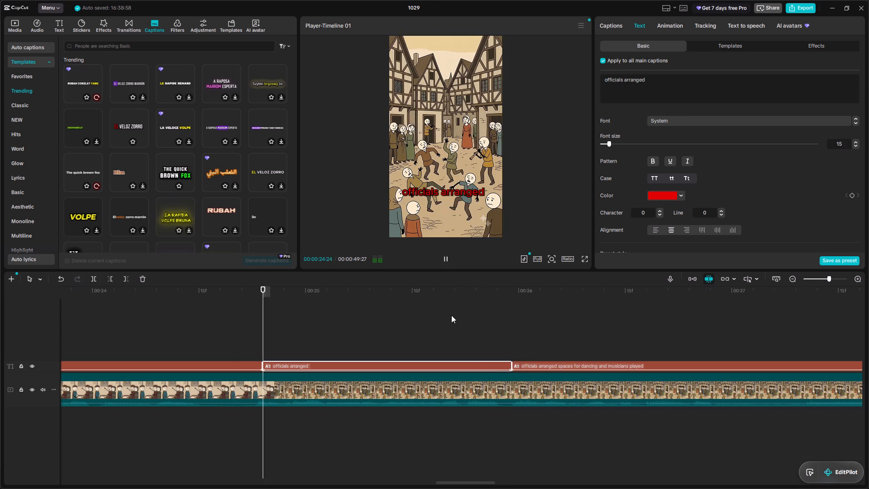
key("space")
Shorten the text of the part after the 00:00:25:29 split to "spaces for dancing and musicians played".
left_click(612, 368)
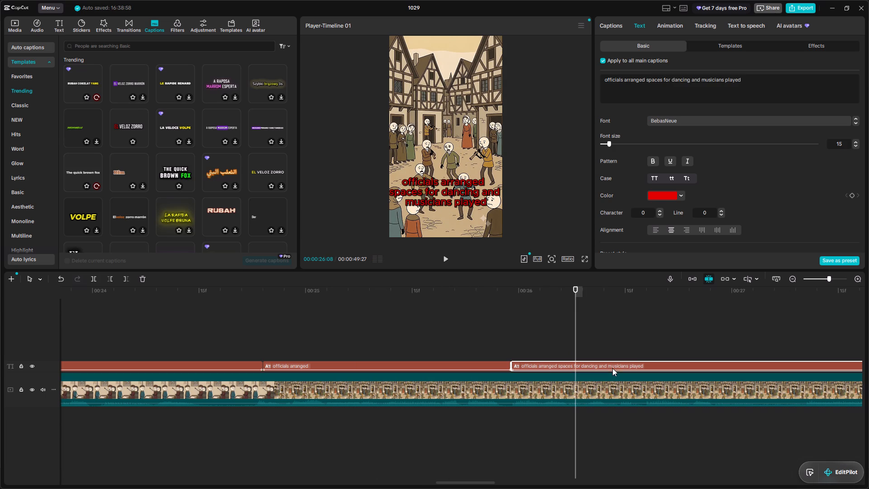
left_click_drag(645, 81, 637, 81)
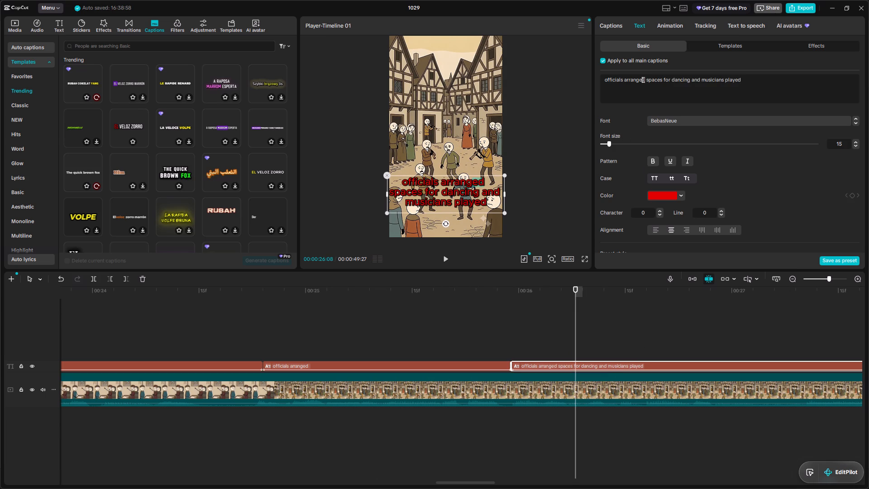
left_click_drag(637, 81, 604, 80)
key("BackSpace")
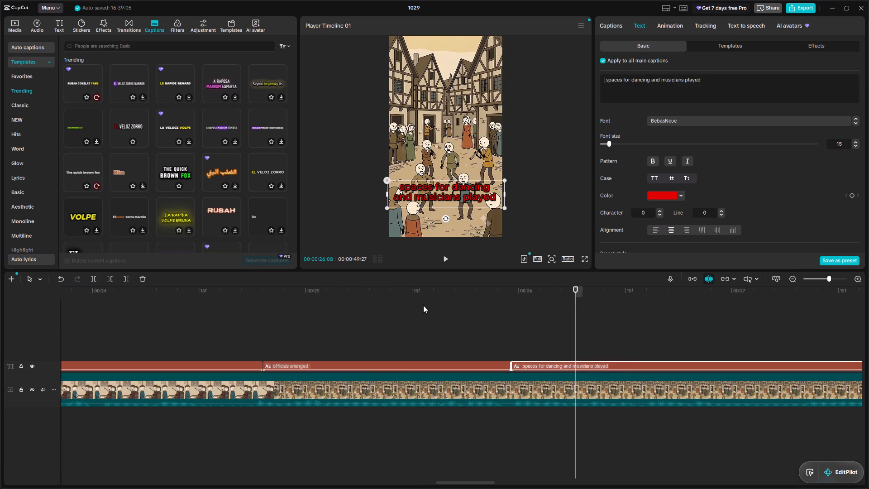
Split the "spaces for dancing and musicians played" caption at 00:00:27:10, using playback to find the phrase break.
left_click_drag(424, 294, 347, 301)
key("space")
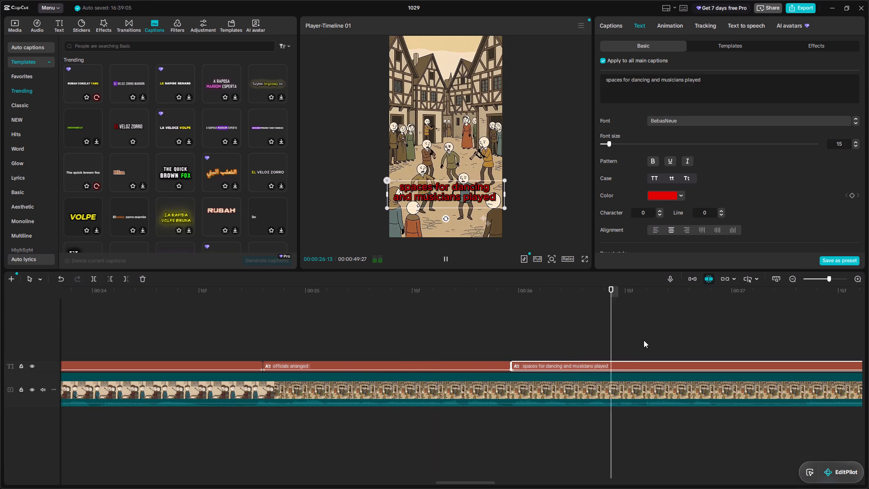
key("space")
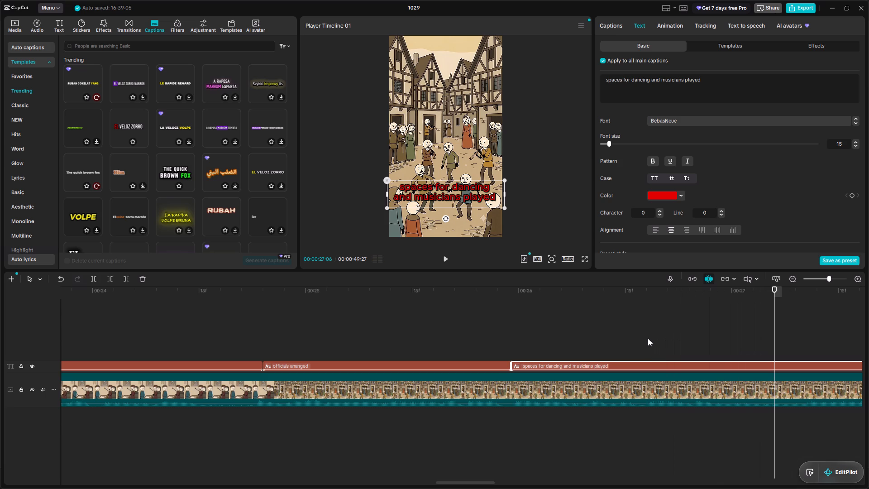
left_click(671, 363)
left_click_drag(479, 482, 494, 483)
key("space")
key("space")
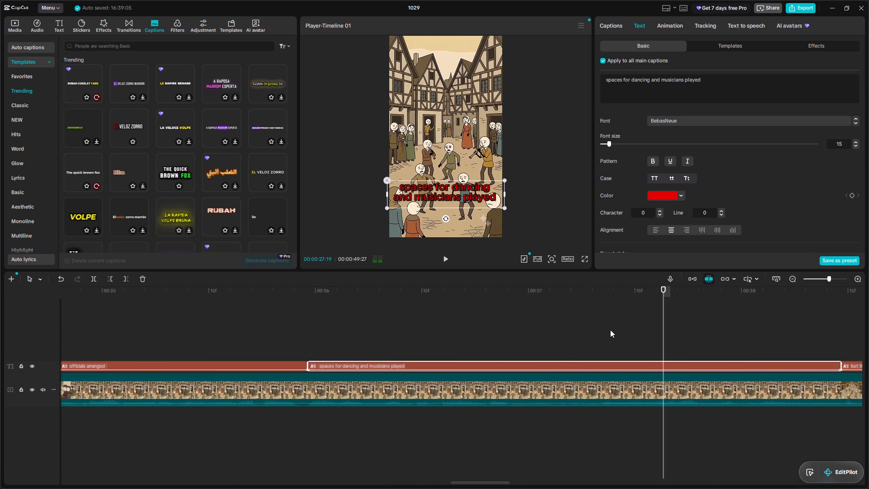
left_click_drag(597, 290, 596, 302)
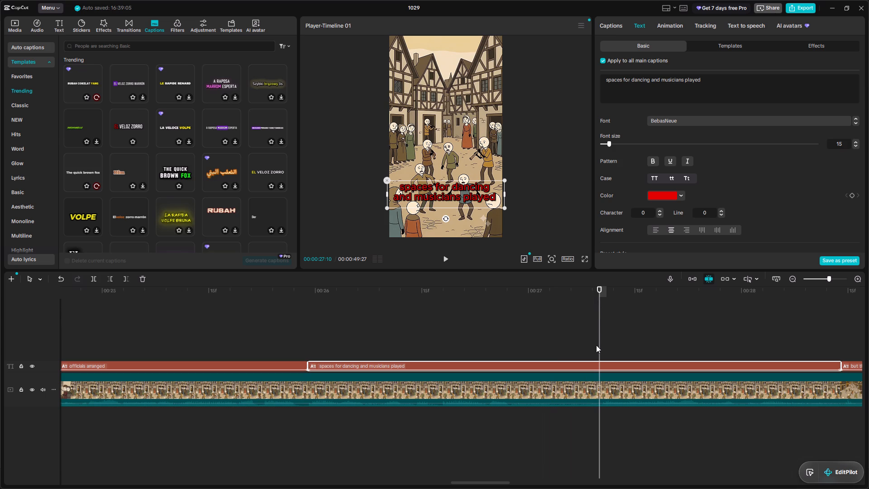
key("ctrl+b")
Shorten the text of the part before the 00:00:27:10 split to "spaces for dancing".
left_click(575, 364)
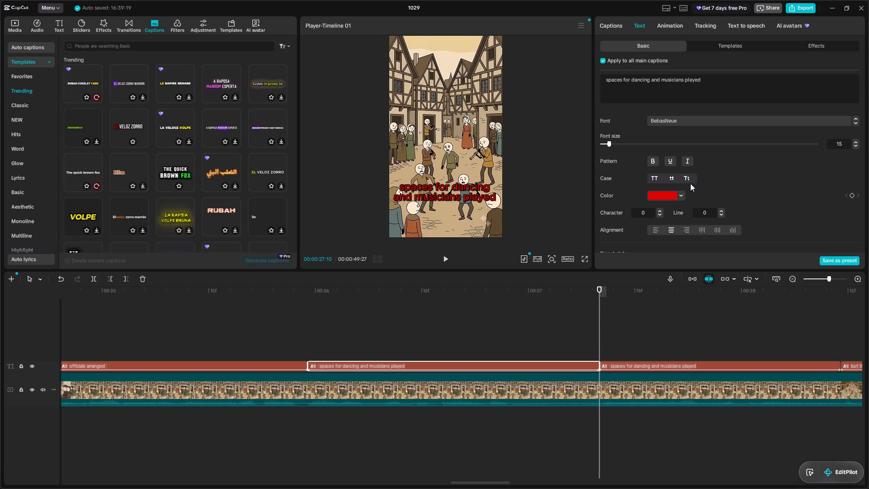
left_click_drag(651, 80, 735, 77)
left_click(659, 81)
left_click_drag(652, 82, 654, 82)
left_click_drag(654, 82, 711, 82)
key("BackSpace")
Shorten the text of the part after the 00:00:27:10 split to "and musicians played".
left_click(662, 368)
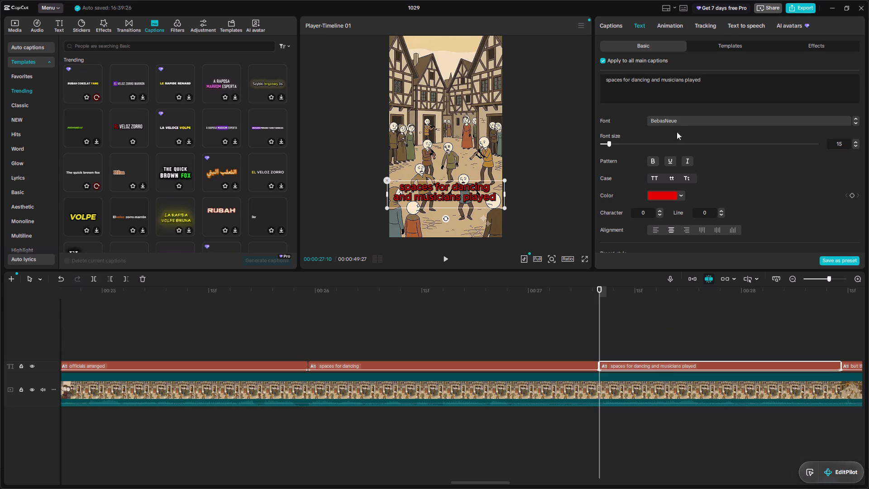
left_click_drag(651, 83, 624, 85)
left_click(644, 82)
left_click_drag(651, 81, 594, 79)
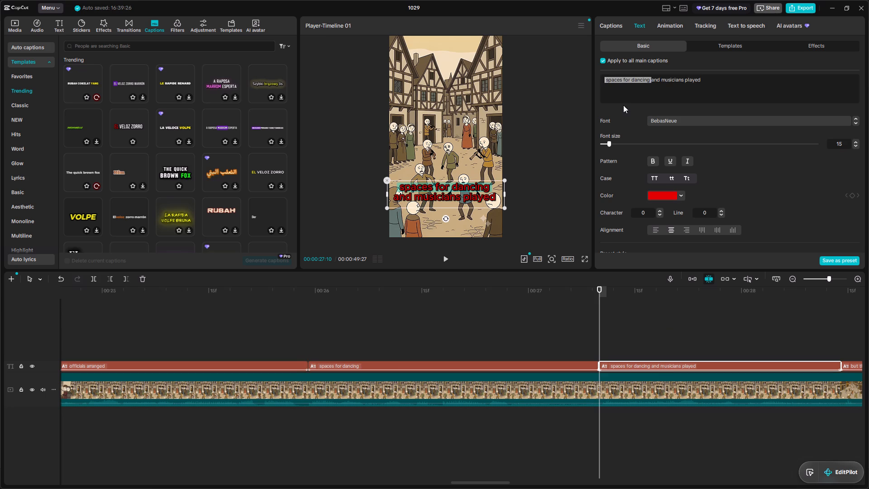
key("BackSpace")
Play back "spaces for dancing" and "and musicians played" into the "but the attempt failed to resolve the crisis" caption to check the timing.
left_click_drag(544, 290, 307, 299)
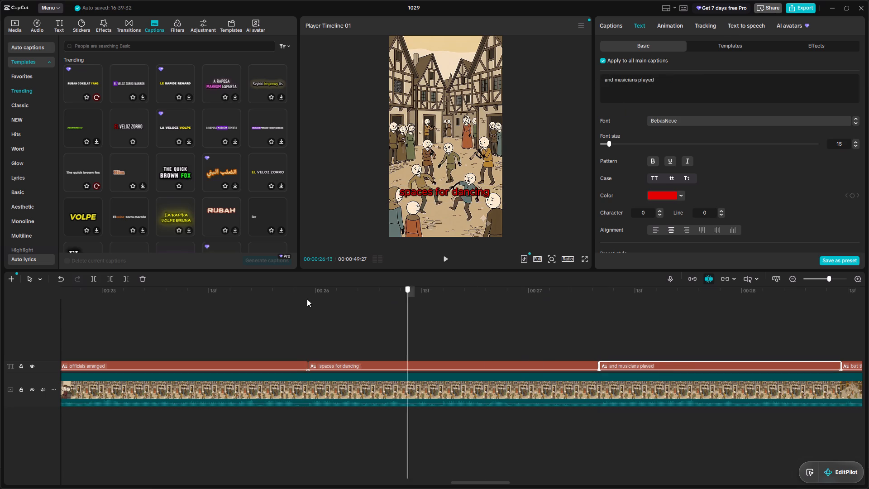
left_click_drag(307, 299, 251, 302)
key("space")
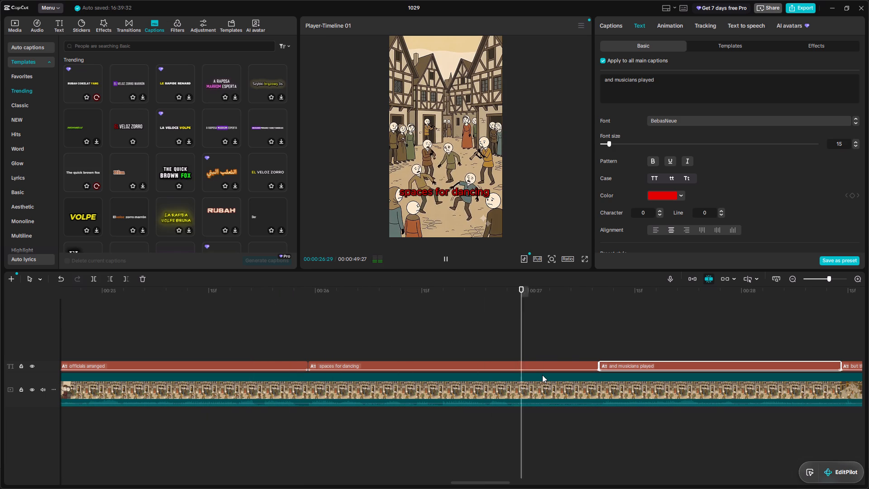
key("space")
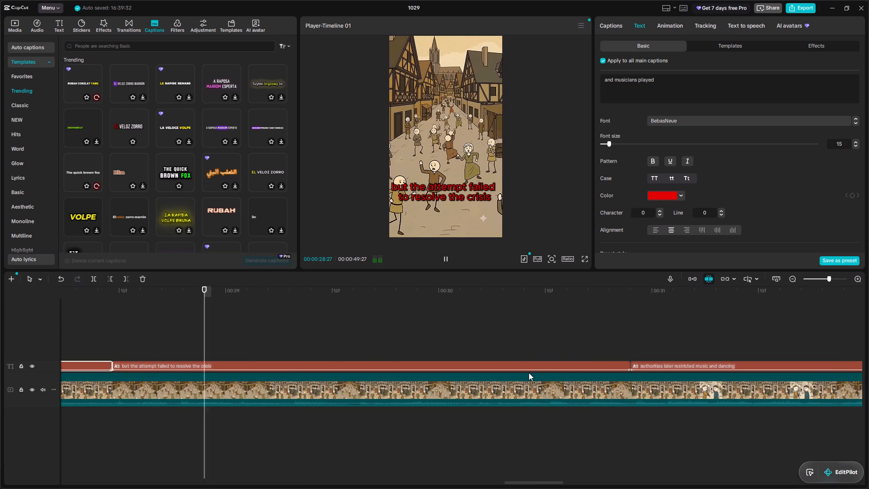
Split the "but the attempt failed to resolve the crisis" caption at 00:00:29:19, using playback to find the phrase break.
left_click_drag(148, 293, 97, 299)
key("space")
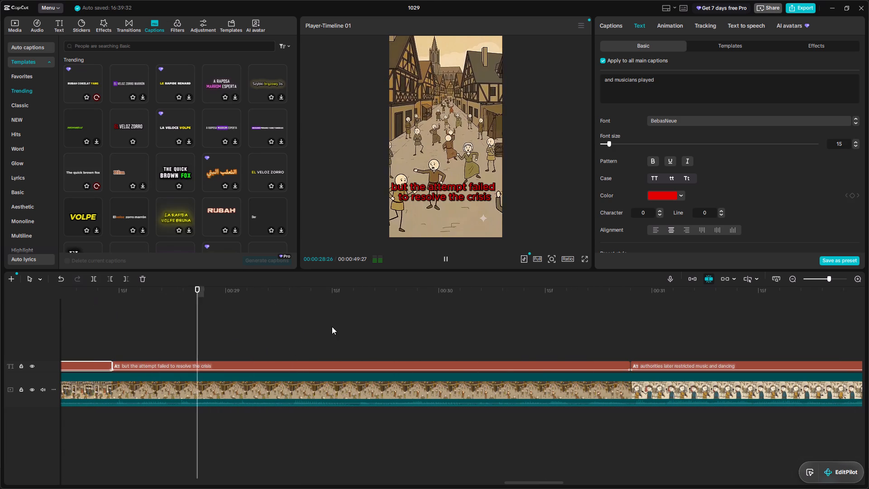
key("space")
left_click_drag(190, 290, 129, 293)
key("space")
key("space")
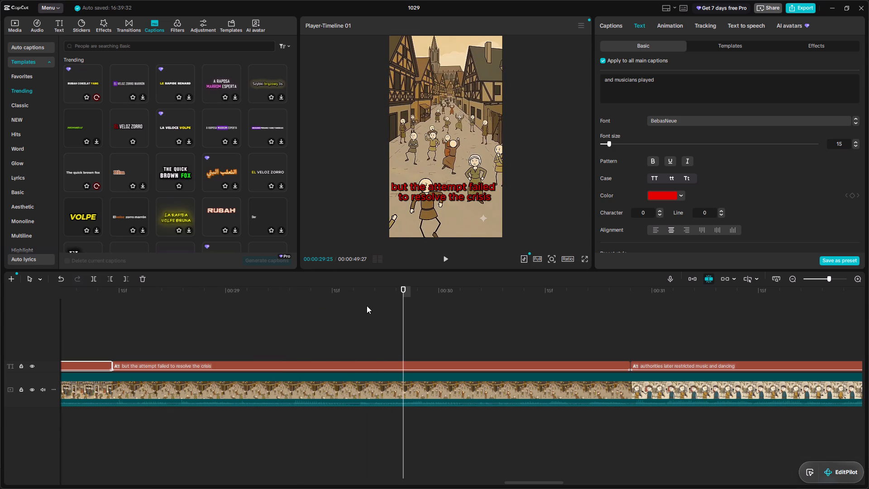
left_click_drag(339, 290, 249, 293)
key("space")
key("space")
left_click(401, 361)
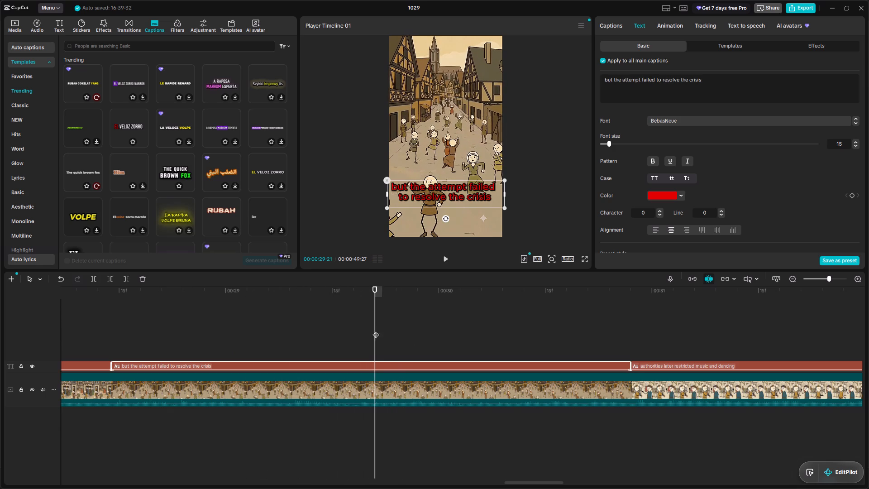
left_click_drag(370, 283, 358, 284)
left_click_drag(376, 292, 360, 292)
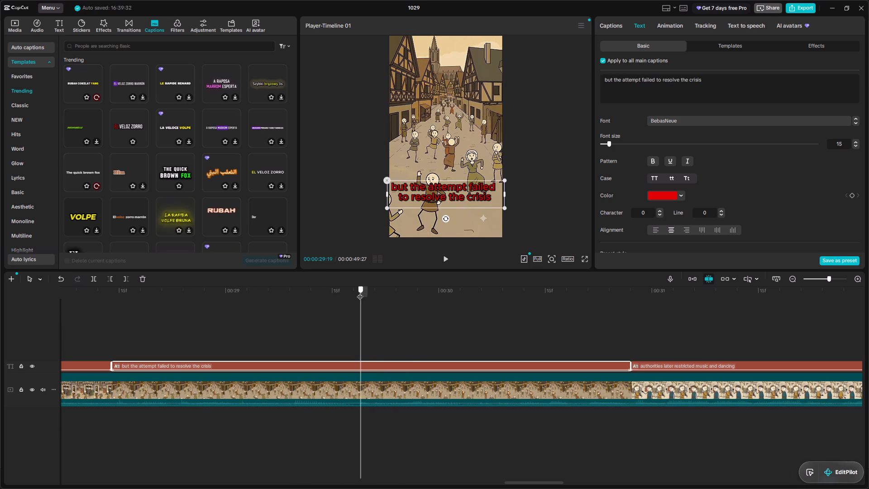
left_click_drag(360, 292, 361, 292)
key("ctrl+b")
Shorten the text of the part after the 00:00:29:19 split to "to resolve the crisis".
left_click(417, 372)
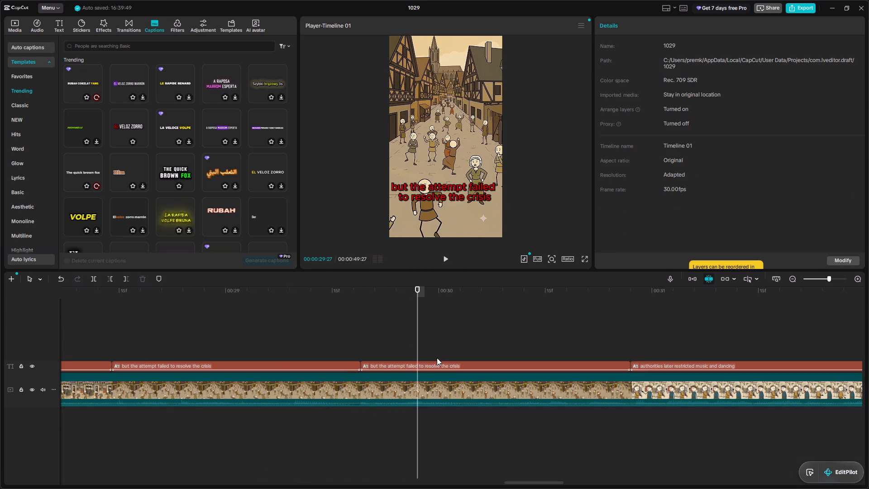
left_click(437, 367)
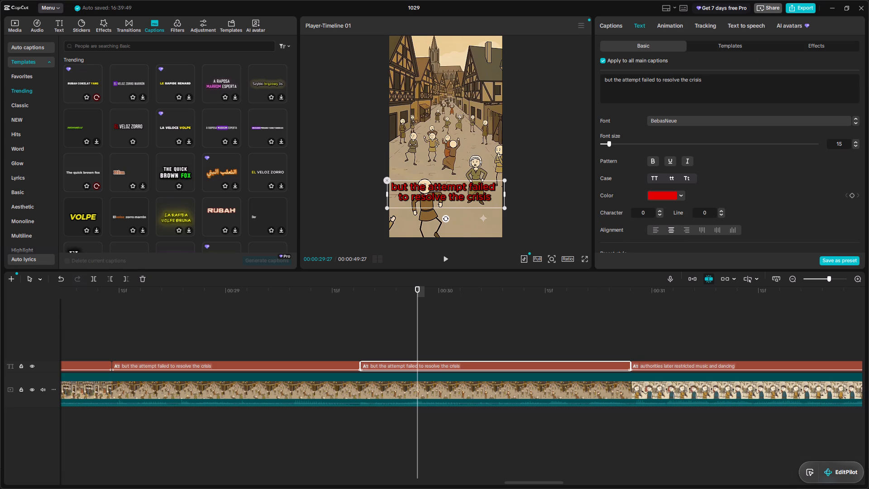
left_click_drag(655, 81, 598, 78)
key("BackSpace")
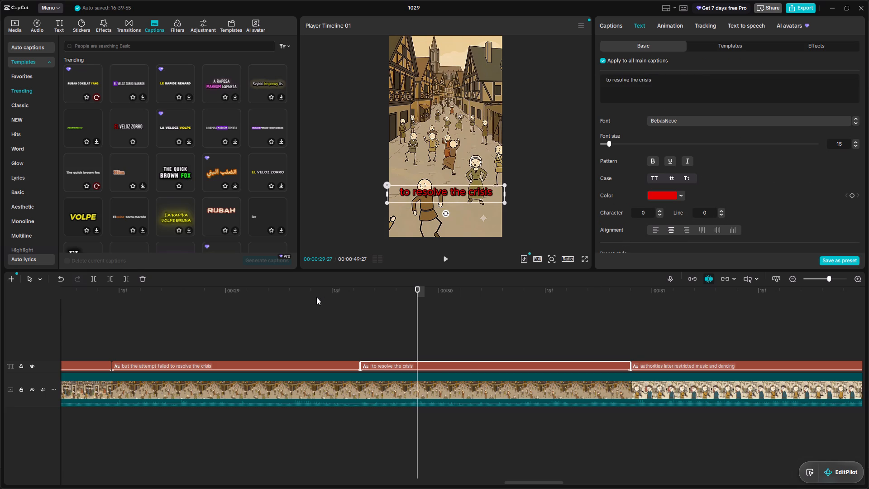
Shorten the text of the part before the 00:00:29:19 split to "but the attempt failed".
left_click_drag(303, 290, 196, 301)
left_click(232, 363)
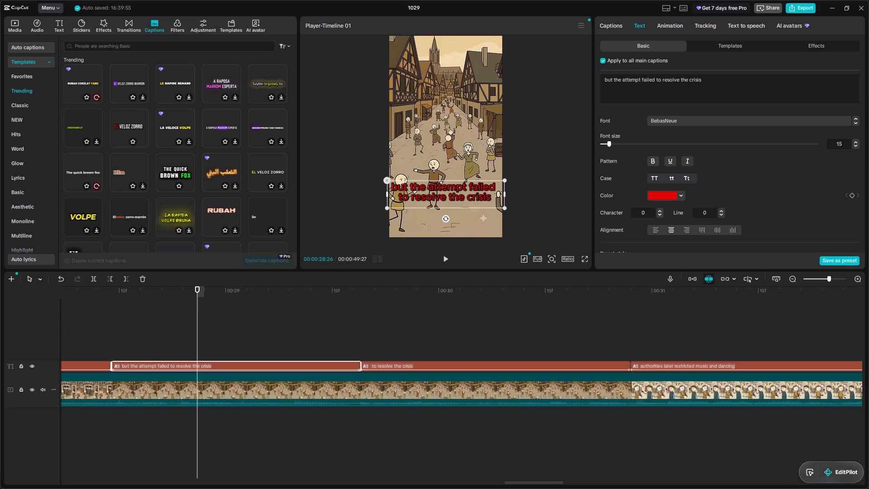
left_click_drag(656, 82, 723, 78)
key("BackSpace")
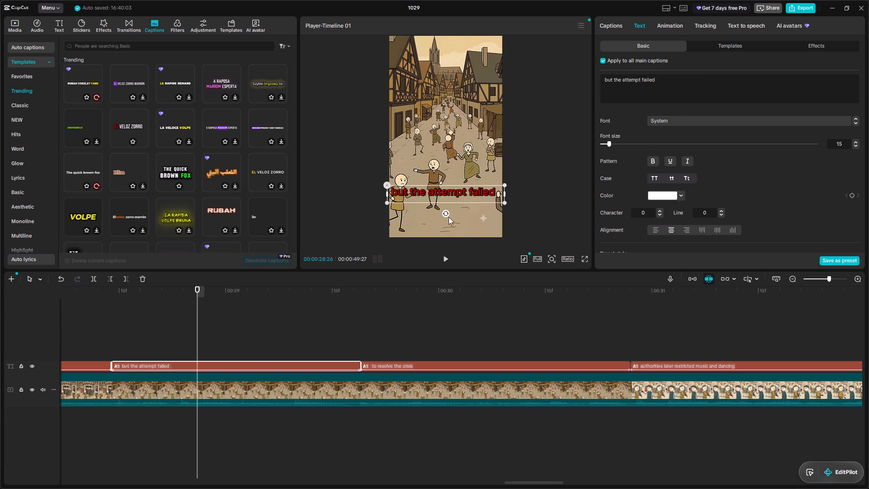
Play back from "but the attempt failed" through the "further efforts to send and afflicted people to a shrine" caption to check the timing.
left_click_drag(157, 290, 100, 297)
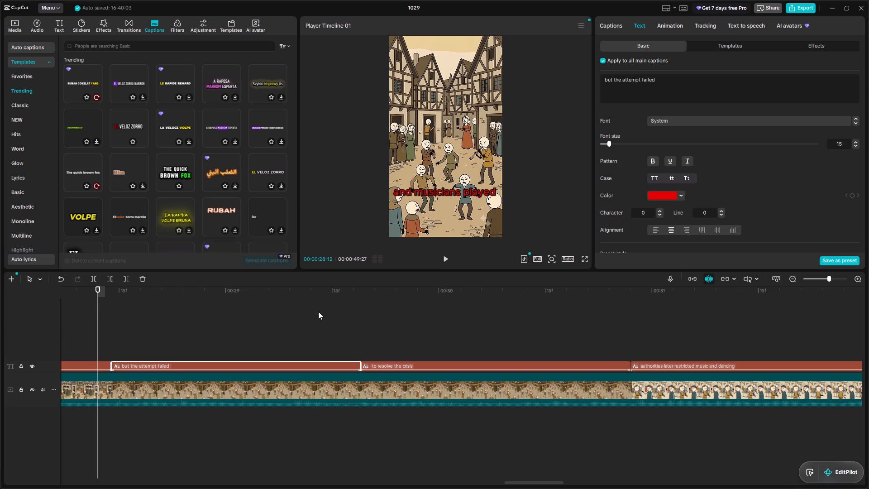
key("space")
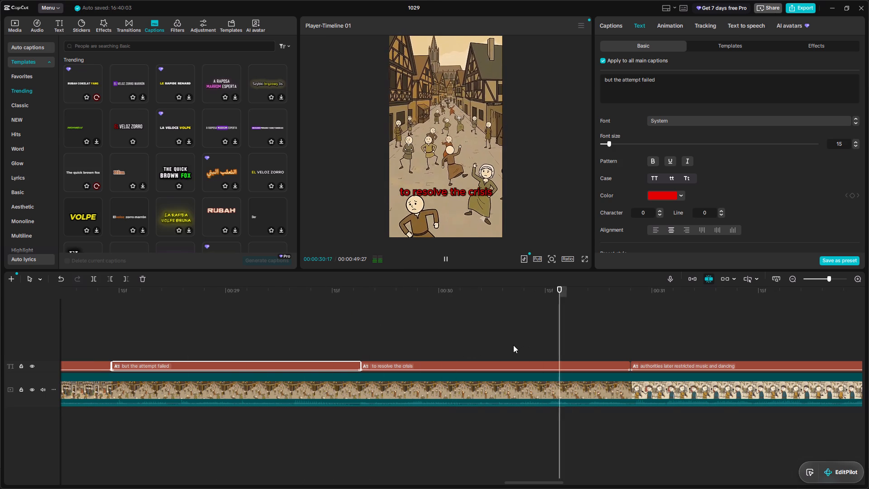
key("space")
left_click_drag(304, 291, 168, 301)
key("space")
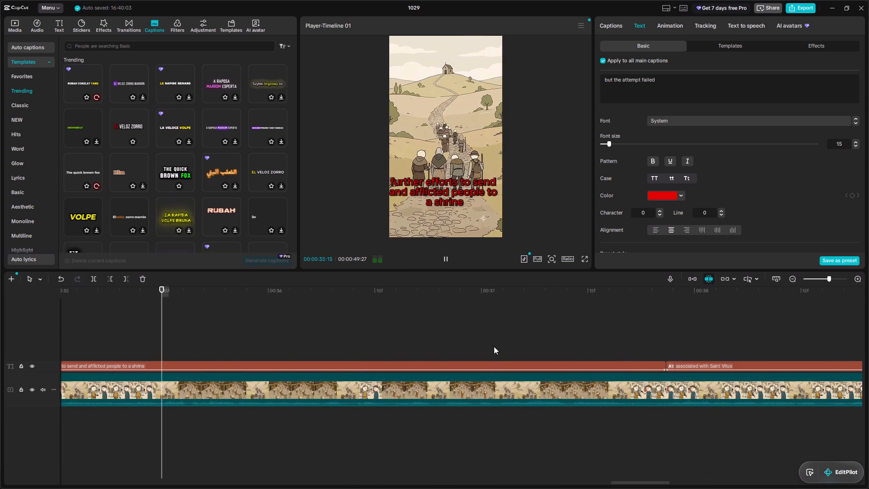
key("space")
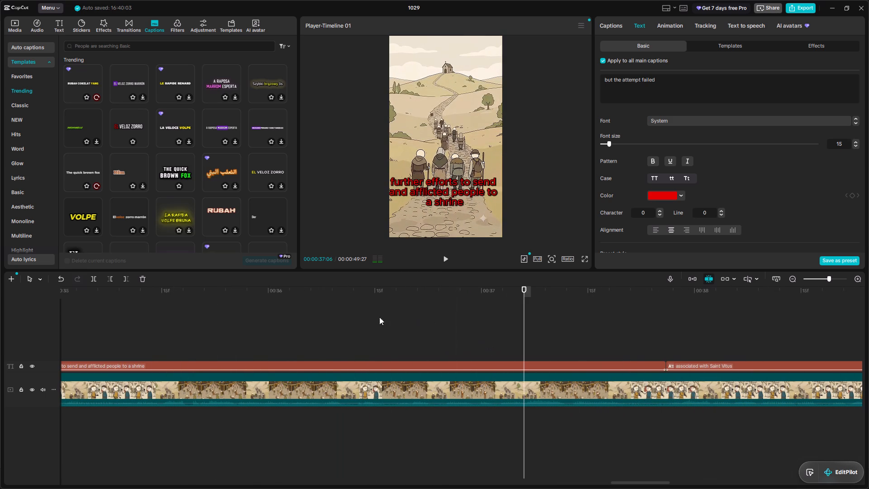
Split the "further efforts to send and afflicted people to a shrine" caption at 00:00:35:19, using playback to find the phrase break.
left_click_drag(295, 292, 47, 313)
key("space")
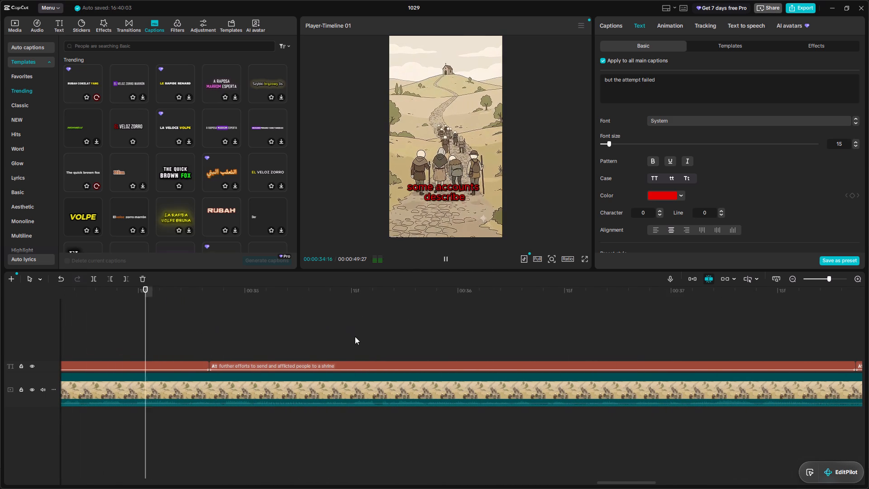
key("space")
left_click(420, 365)
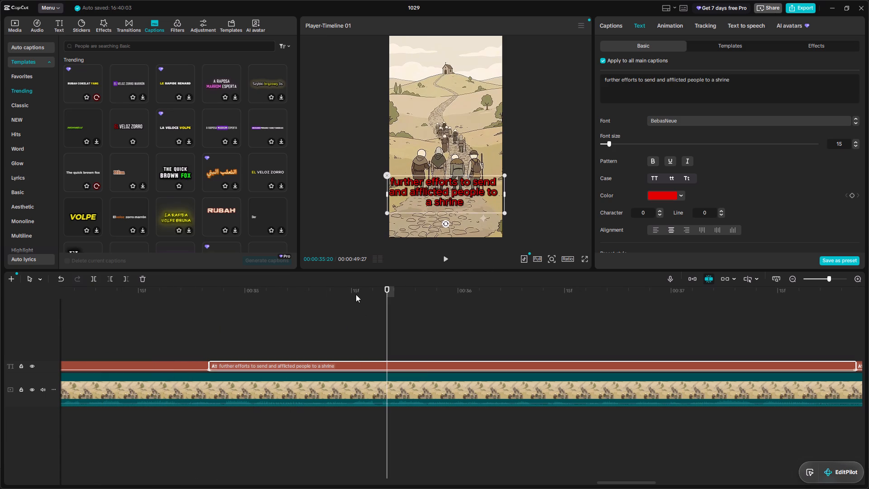
left_click_drag(354, 294, 383, 302)
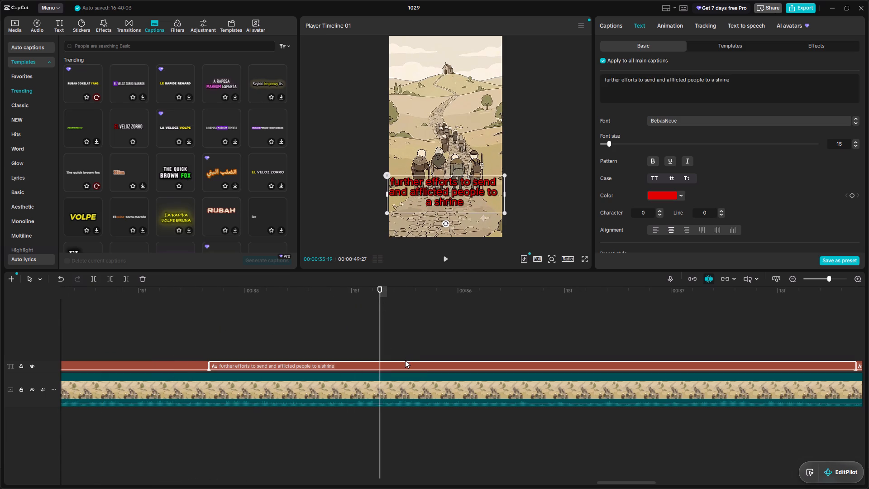
key("ctrl+b")
Shorten the text of the part before the 00:00:35:19 split to "further efforts".
left_click(405, 365)
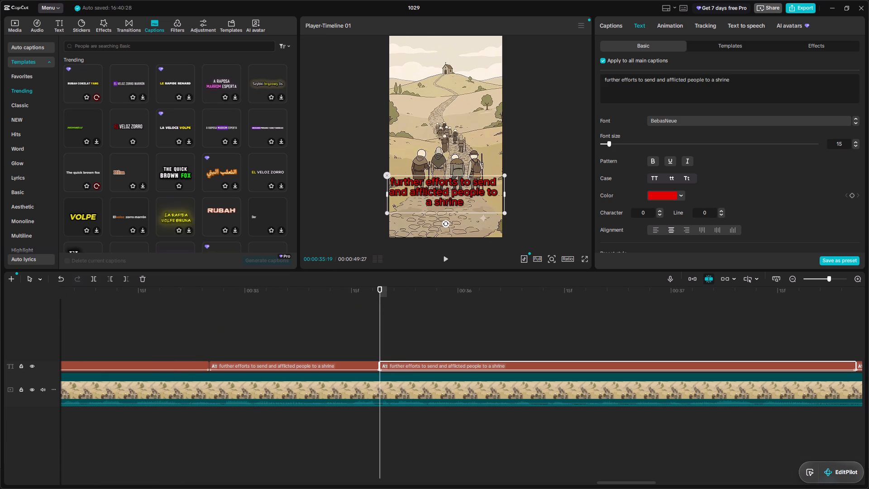
left_click_drag(637, 81, 790, 82)
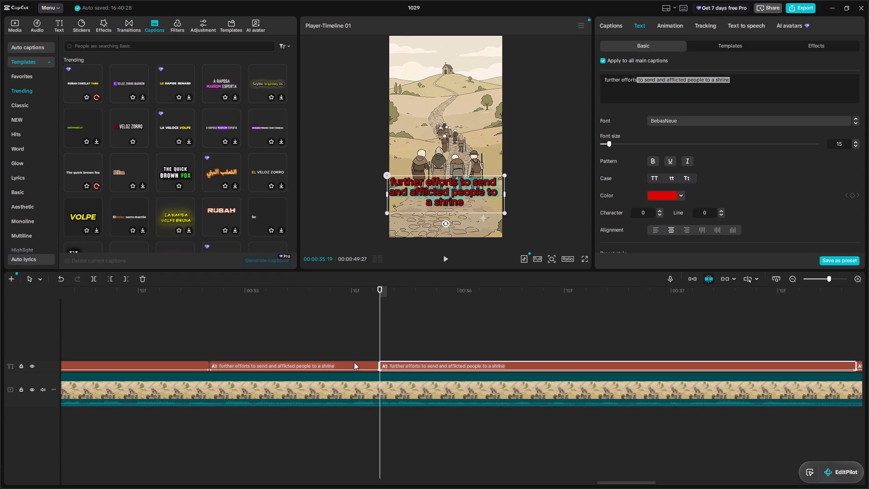
left_click(354, 363)
left_click_drag(639, 81, 741, 78)
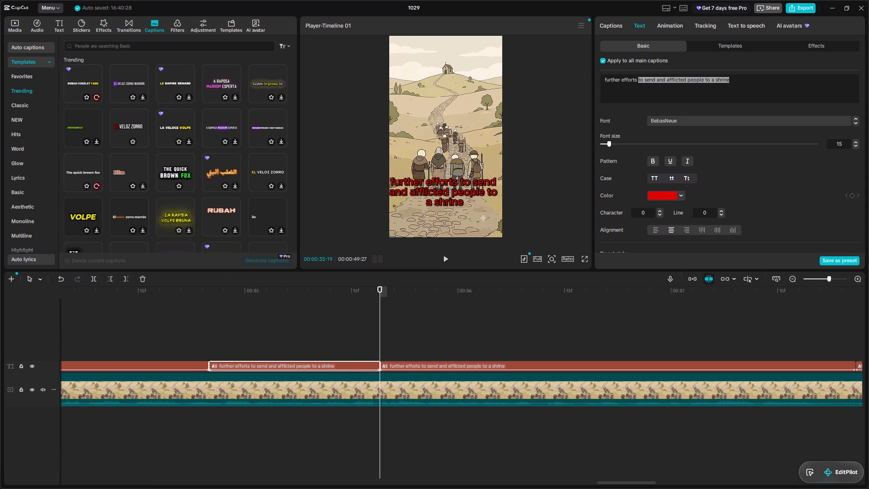
left_click_drag(741, 78, 742, 80)
key("BackSpace")
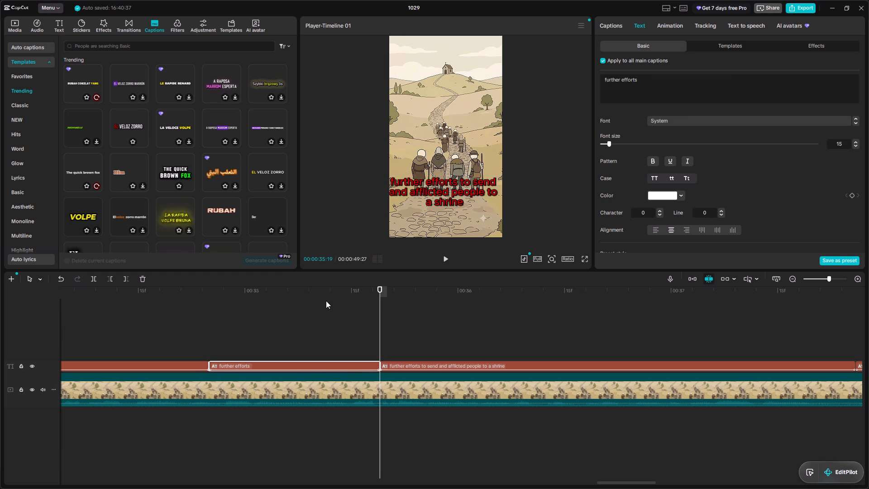
Split the part after the 00:00:35:19 split again at 00:00:37:00, using playback to find the phrase break.
left_click_drag(300, 287, 192, 301)
key("space")
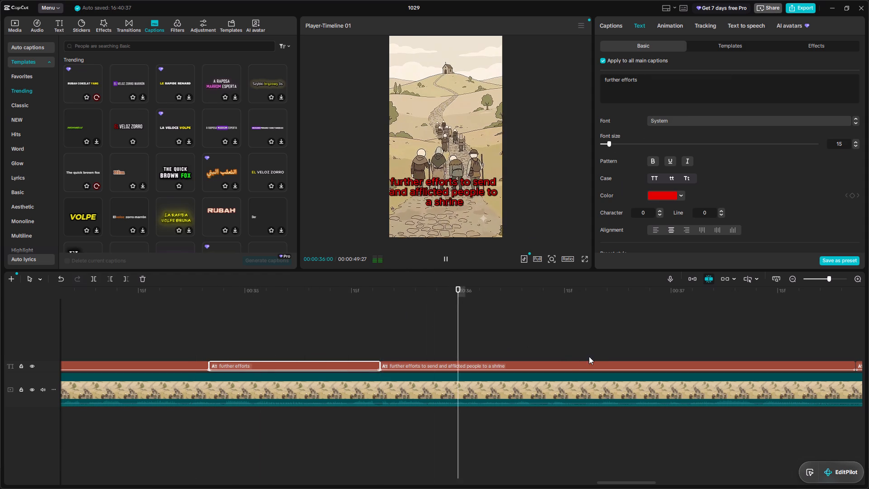
key("space")
left_click(623, 364)
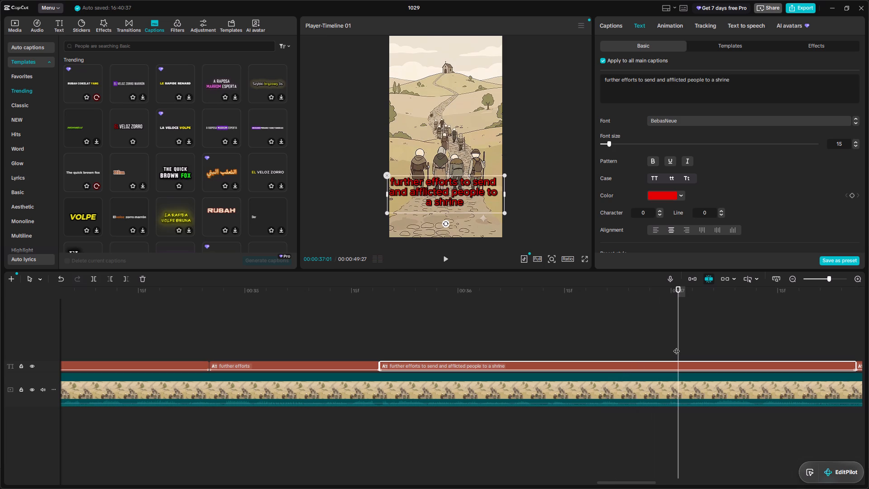
left_click_drag(681, 289, 672, 289)
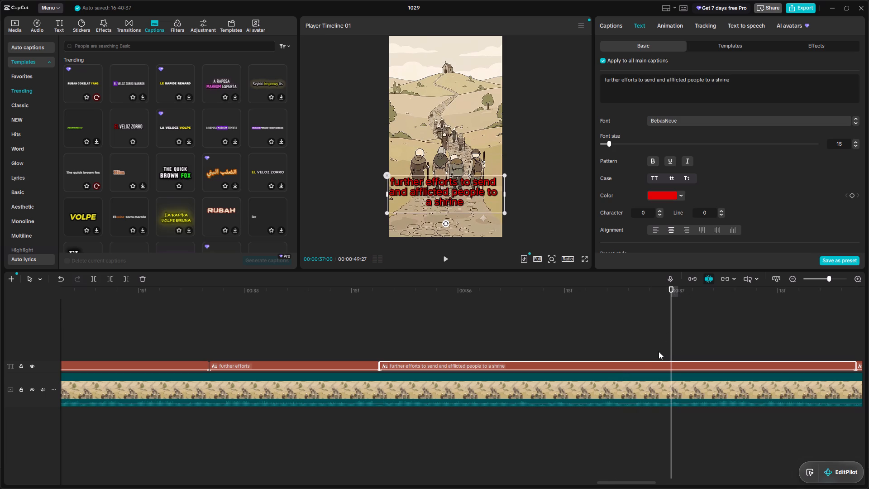
key("ctrl+b")
Replay the narration and shorten the text of the part between 00:00:35:19 and 00:00:37:00 to "to send and afflicted people".
left_click(648, 369)
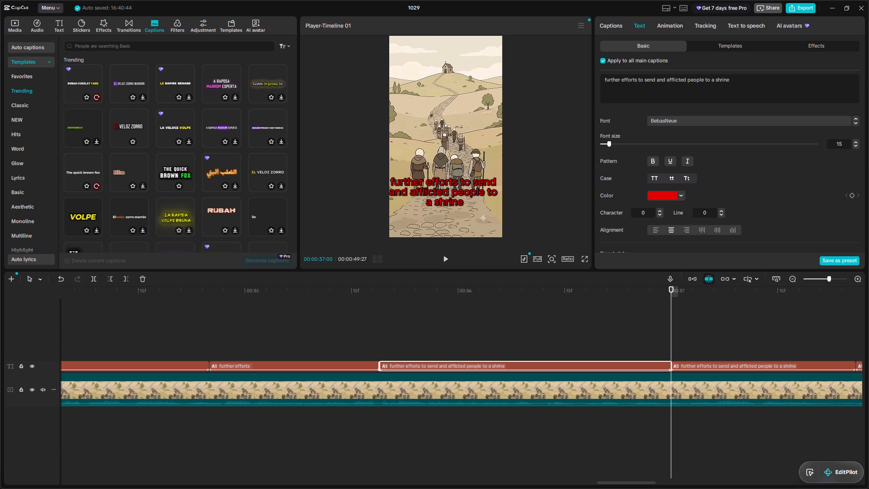
left_click_drag(294, 290, 282, 291)
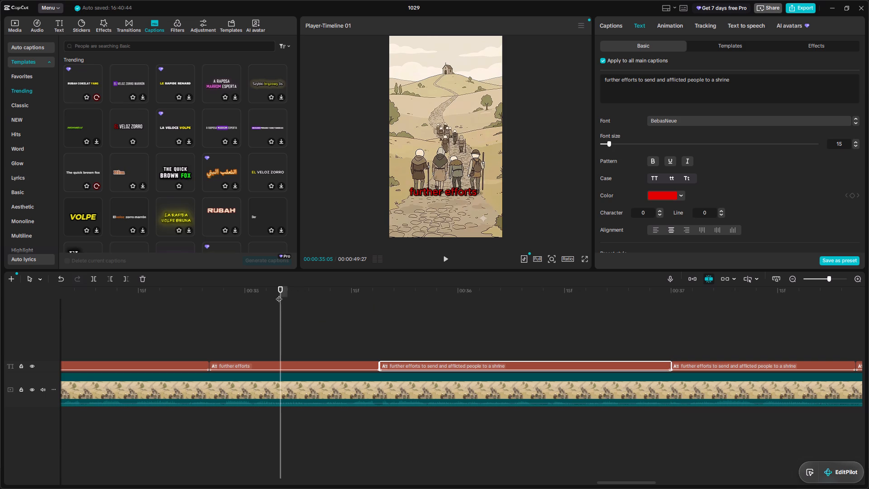
key("space")
key("space")
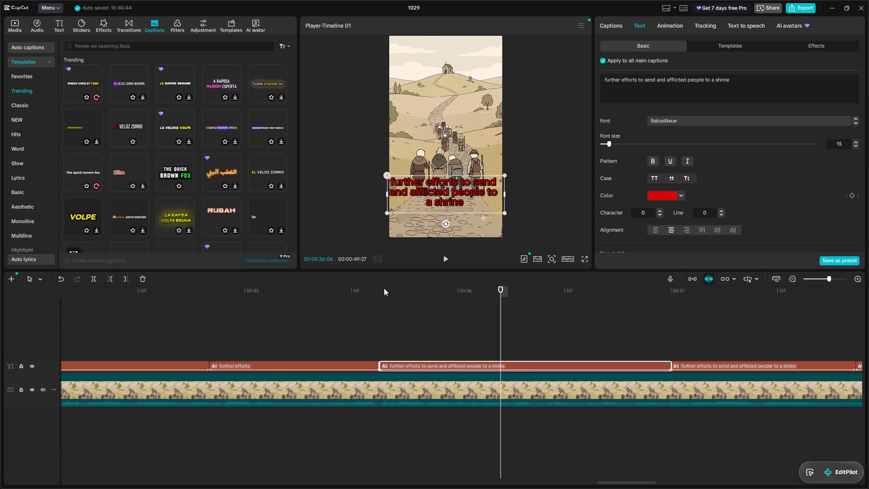
left_click_drag(382, 288, 187, 314)
key("space")
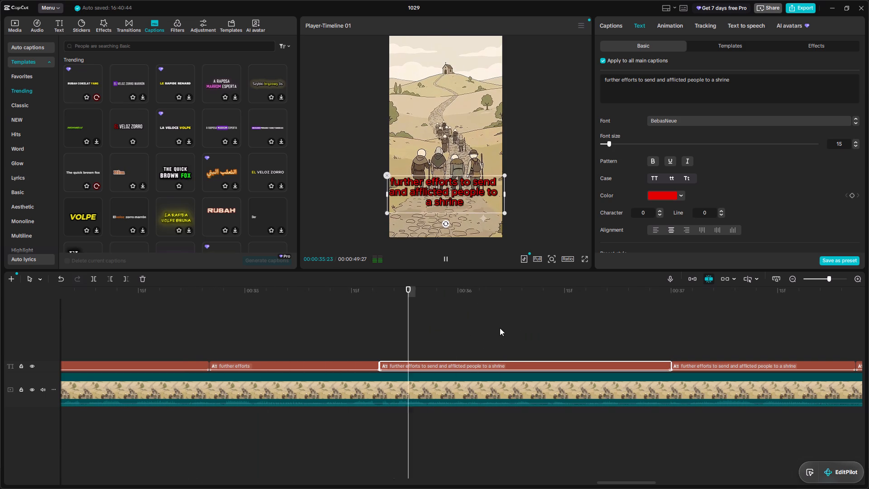
key("space")
key("space")
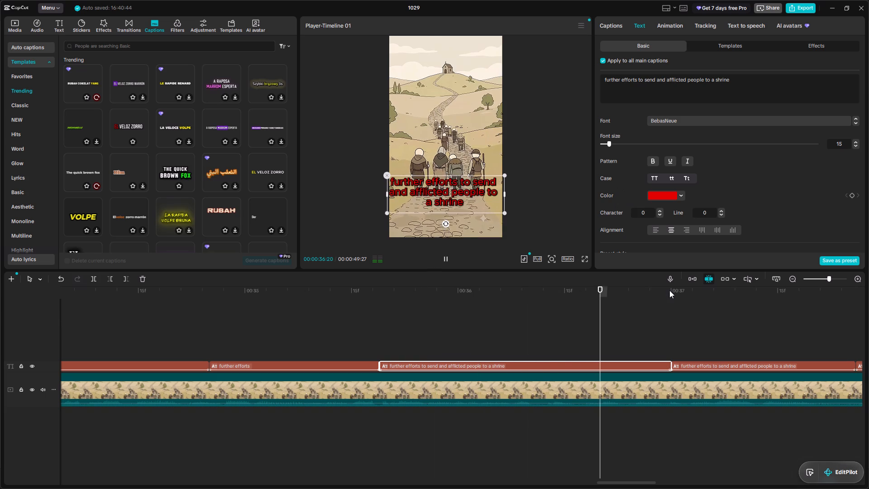
key("space")
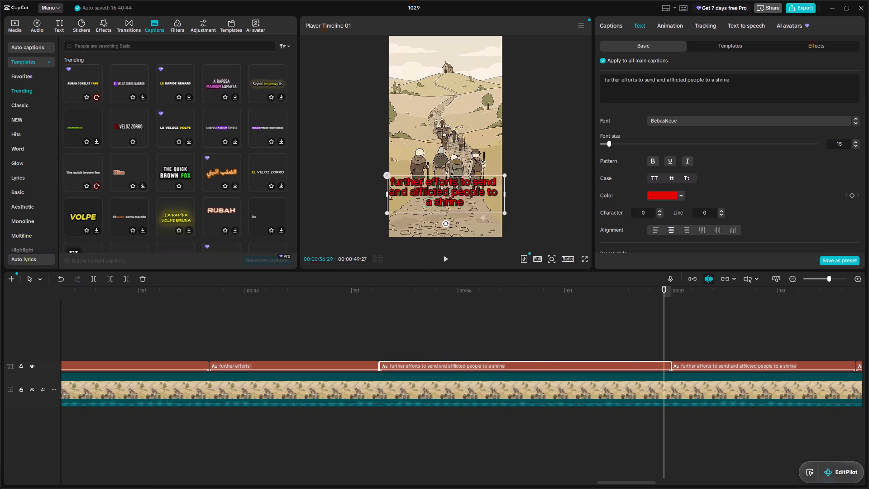
left_click_drag(638, 81, 600, 78)
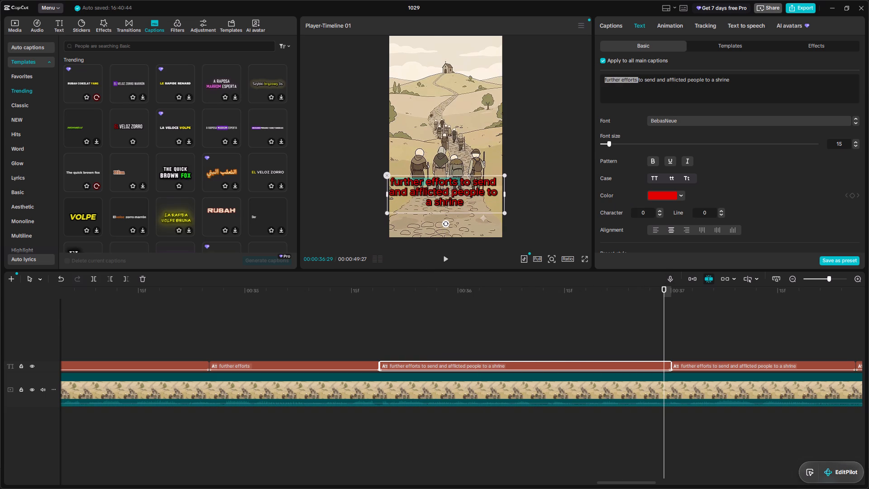
key("BackSpace")
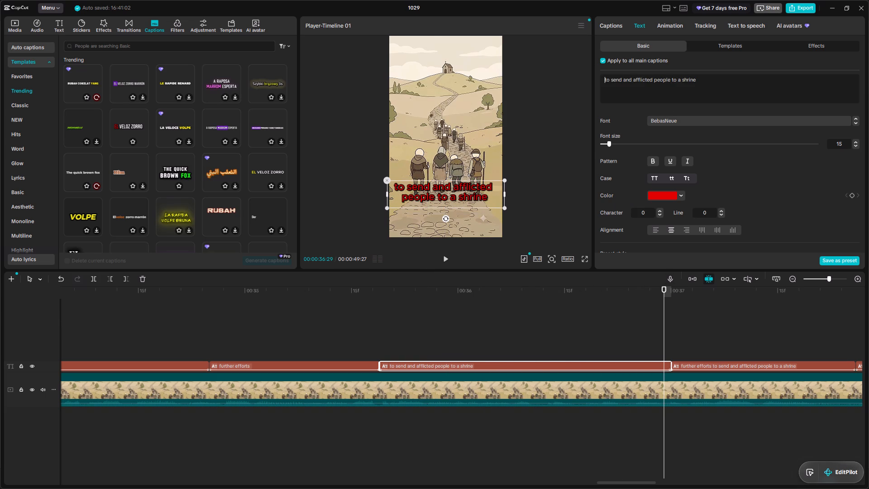
left_click_drag(671, 81, 720, 81)
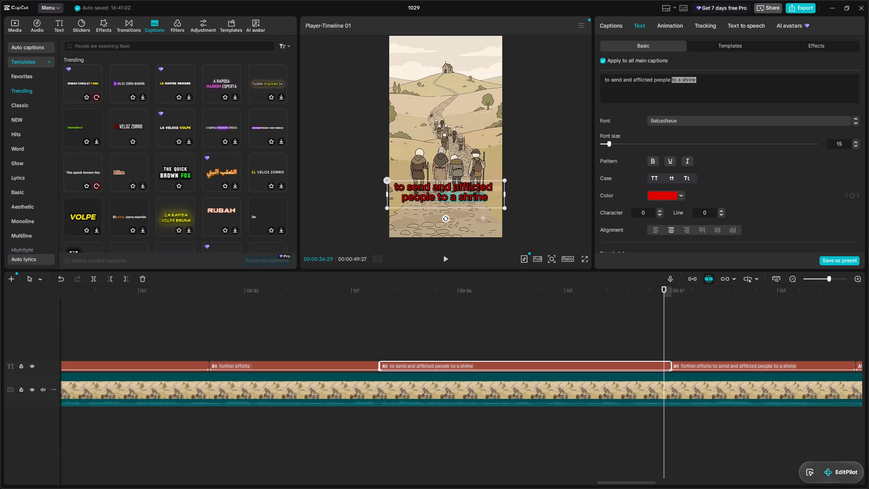
key("BackSpace")
Replay the narration and change the text of the caption part after the 00:00:37:00 split to "To a shrine".
left_click_drag(296, 291, 261, 297)
key("space")
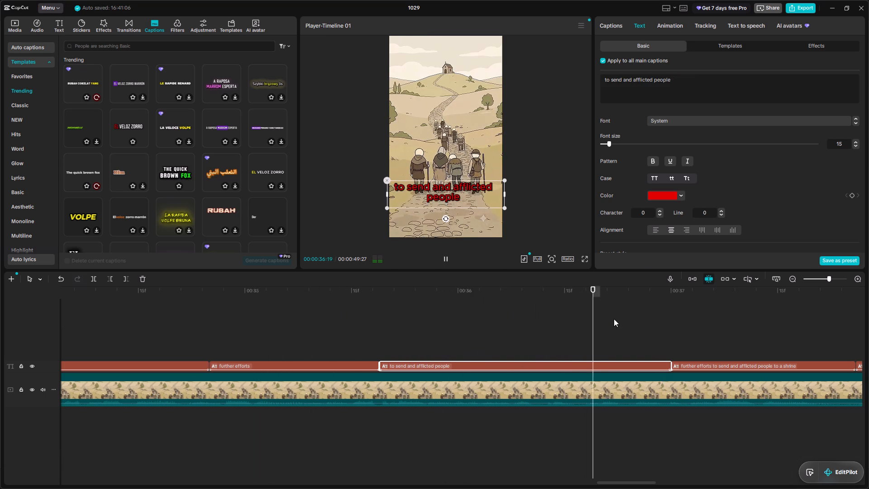
key("space")
left_click(721, 364)
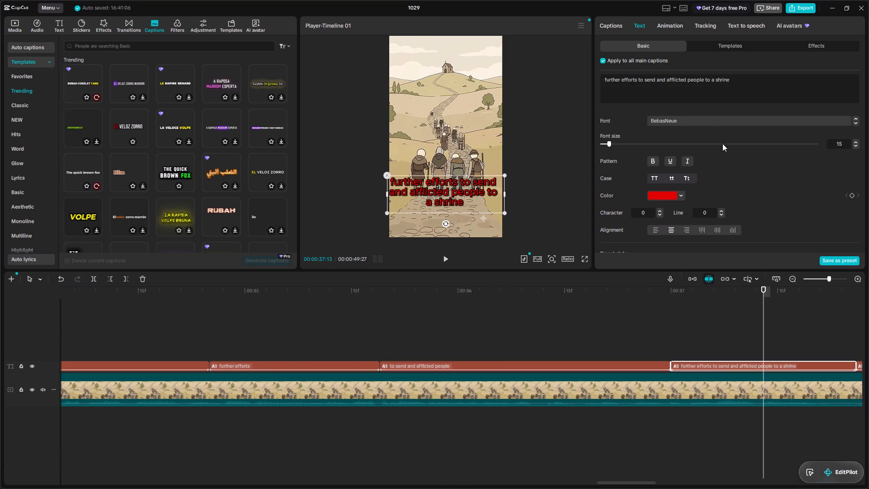
left_click_drag(703, 82, 597, 77)
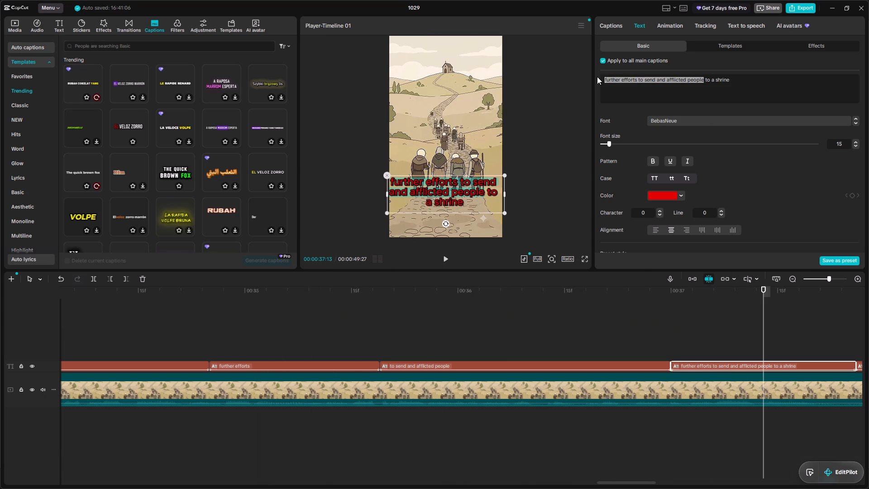
left_click_drag(597, 77, 596, 77)
key("BackSpace")
key("Right")
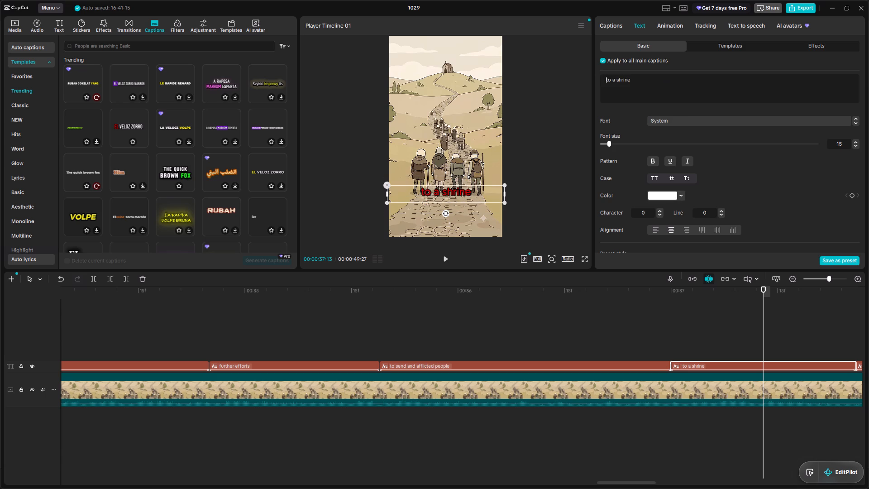
key("BackSpace")
key("Right")
key("BackSpace")
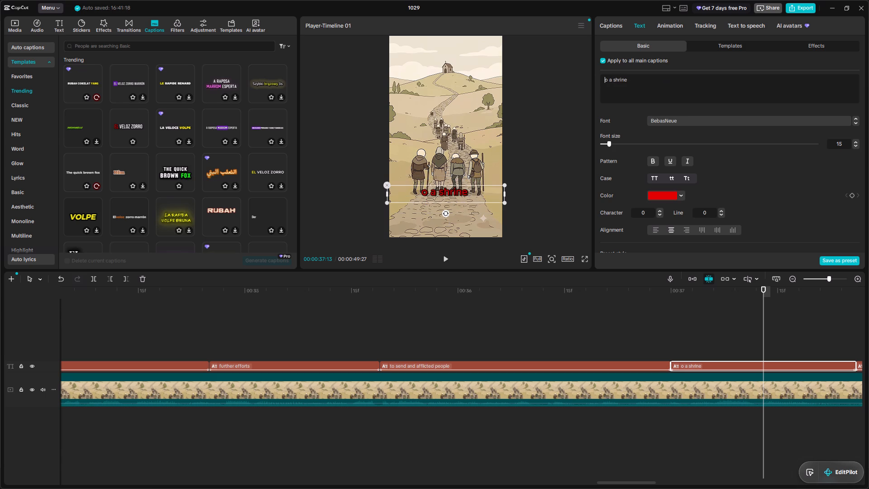
key("shift+t")
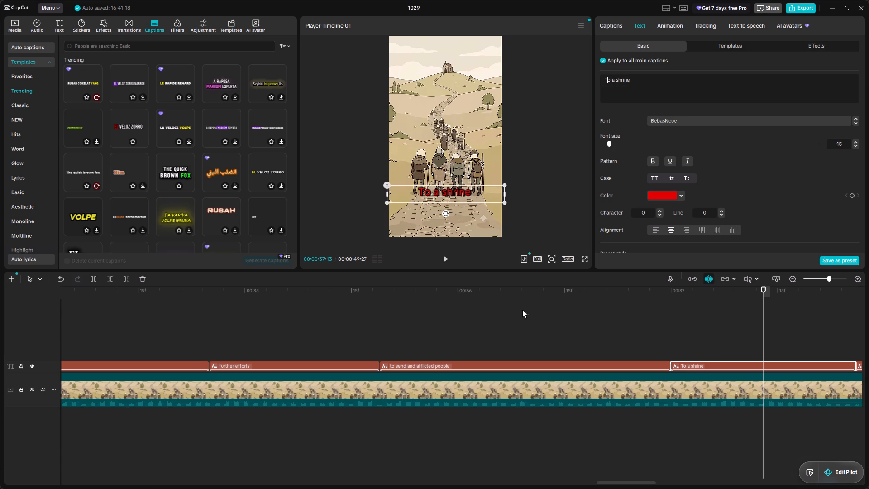
Play back the captions from "to send and afflicted people" through "the episode eventually passed" to check their timing against the narration.
left_click(513, 294)
scroll(463, 381, "down", 2, "alt")
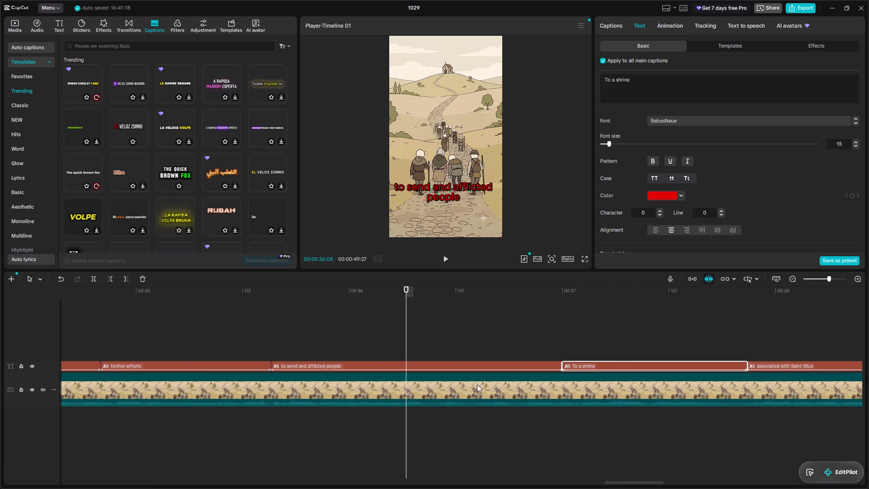
scroll(516, 389, "down", 3, "alt")
left_click(419, 333)
left_click_drag(241, 288, 218, 294)
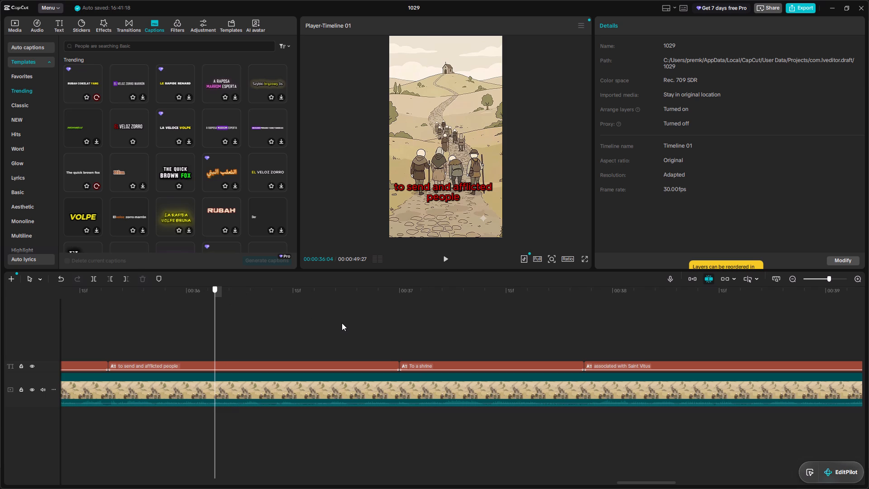
key("space")
key("space")
key("space")
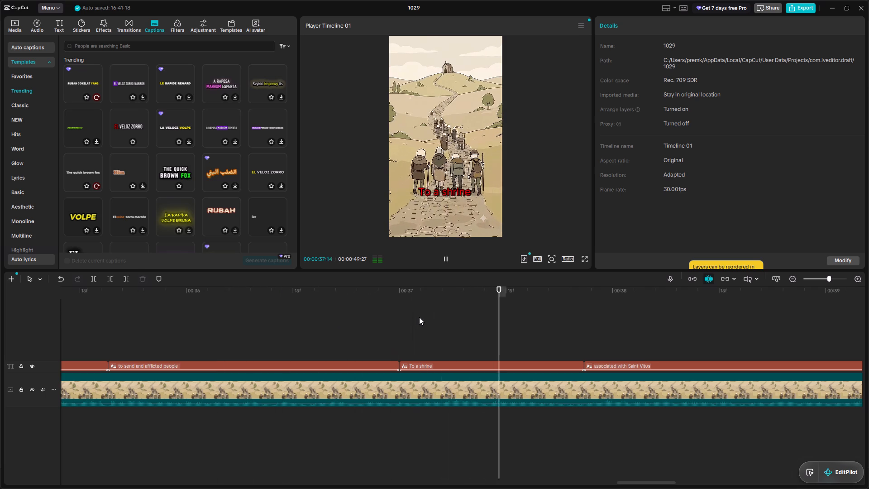
key("space")
scroll(487, 393, "down", 4, "alt")
scroll(464, 387, "up", 1, "alt")
scroll(464, 387, "down", 4, "alt")
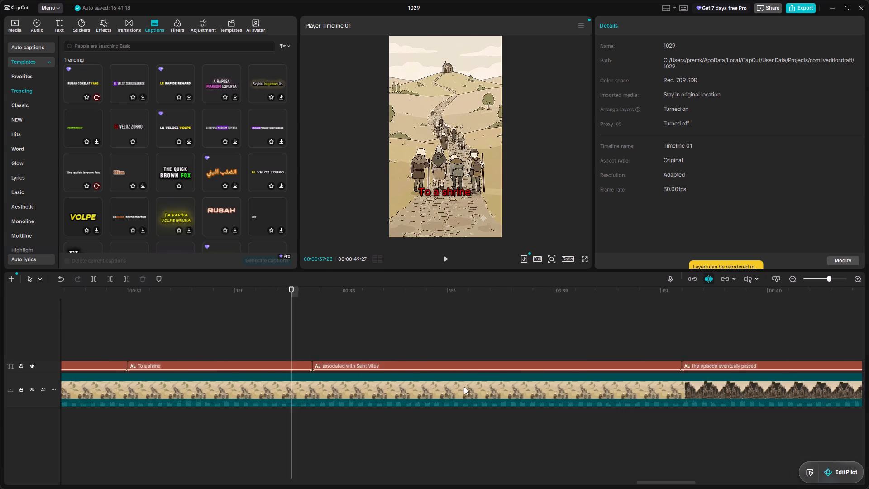
scroll(478, 384, "down", 1, "alt")
scroll(337, 387, "up", 3, "alt")
key("space")
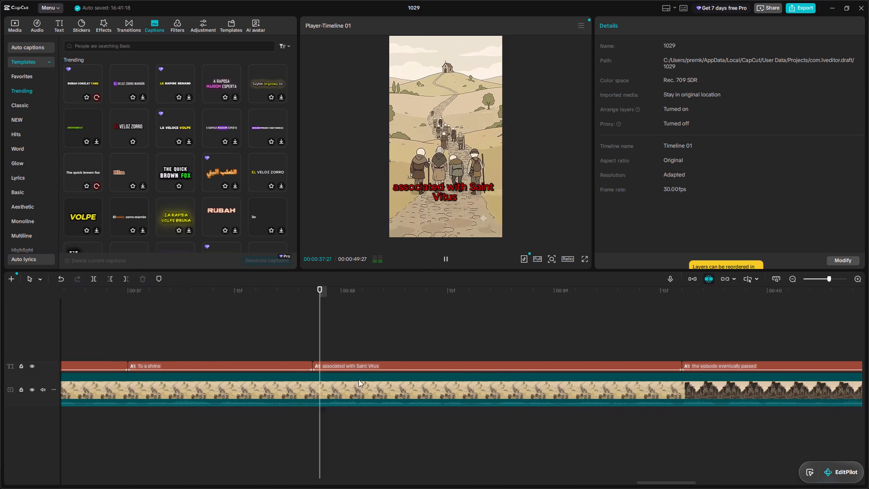
key("space")
left_click_drag(292, 295, 191, 293)
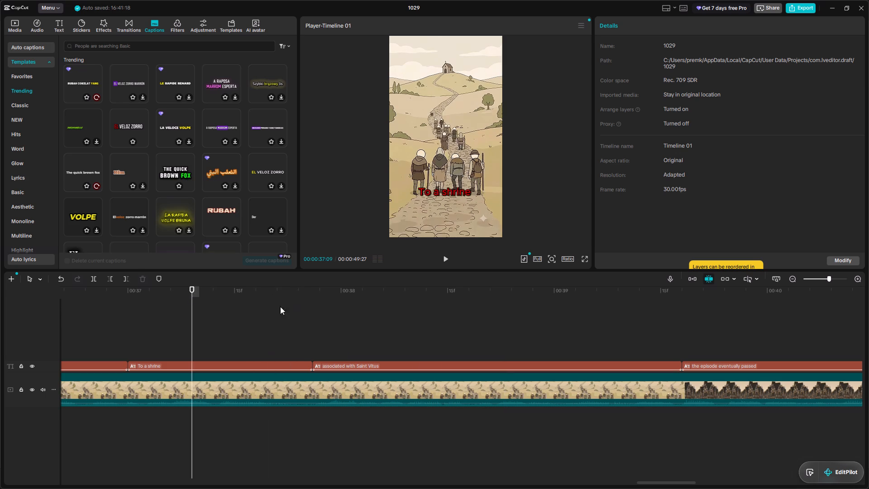
key("space")
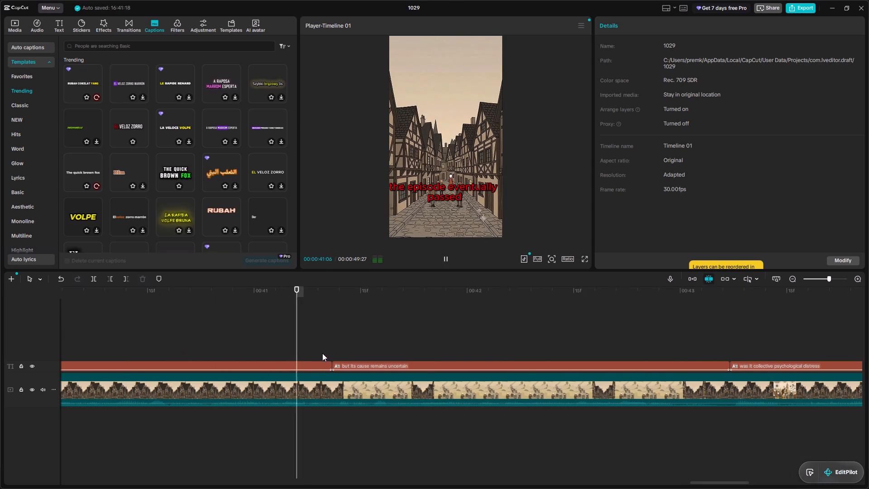
key("space")
Narrow the text box of the "the episode eventually passed" caption slightly on both sides and re-centre it in the frame.
left_click(295, 364)
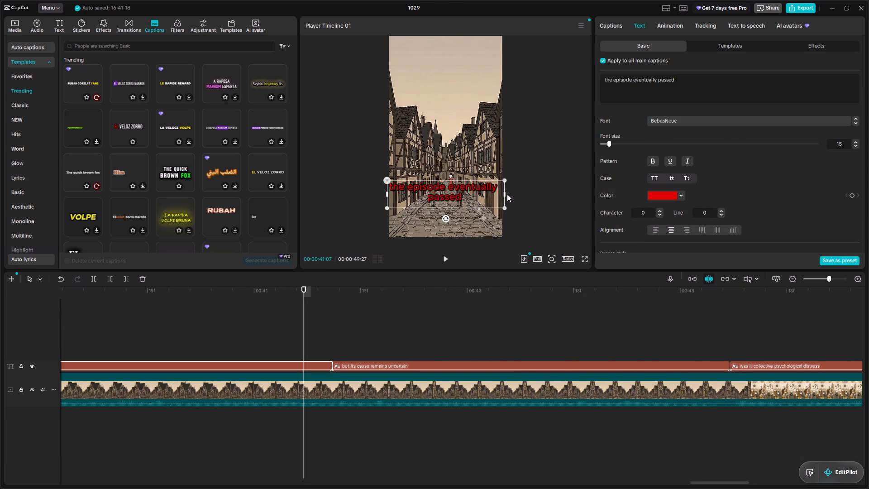
left_click_drag(504, 194, 496, 194)
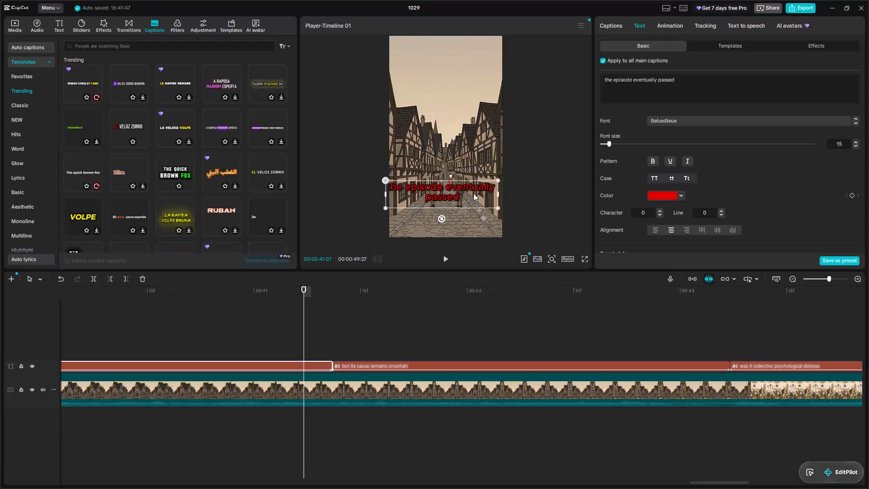
left_click_drag(473, 193, 479, 192)
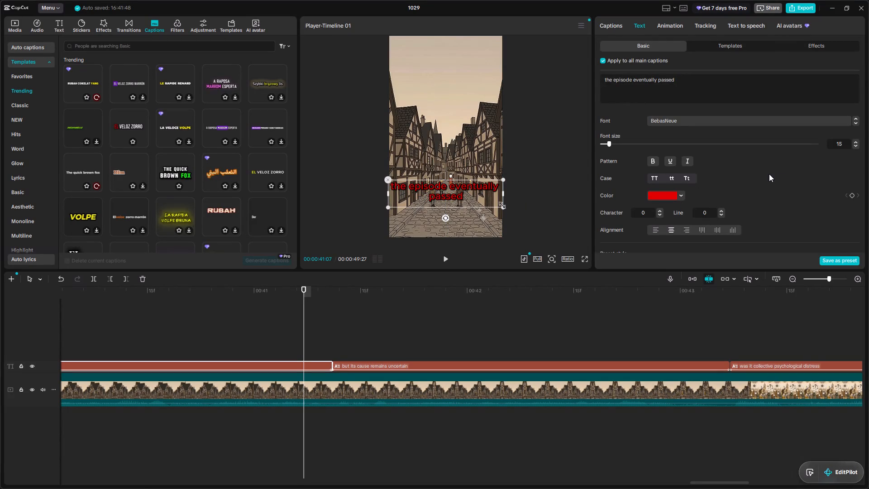
scroll(772, 173, "down", 2)
scroll(773, 172, "up", 5)
left_click_drag(389, 193, 401, 197)
left_click(466, 191)
Play on and delete the "was it collective psychological distress" and "religious fear or something else" captions over the question image.
key("space")
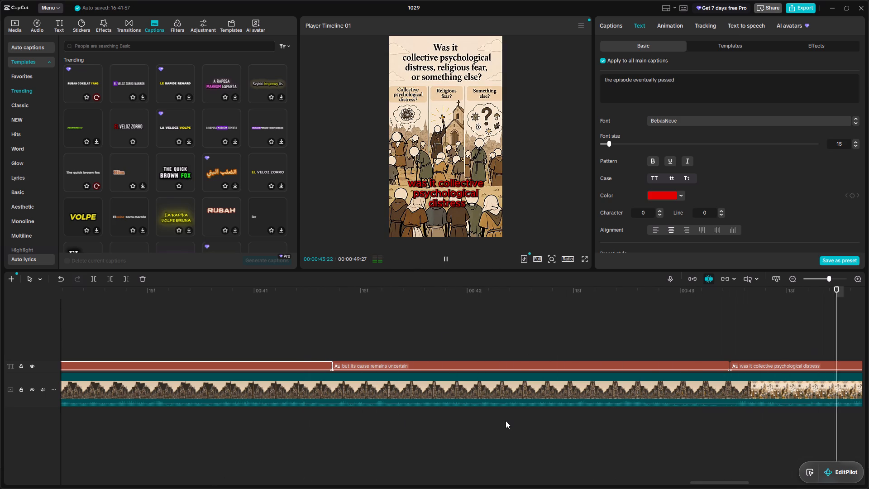
key("space")
left_click(353, 365)
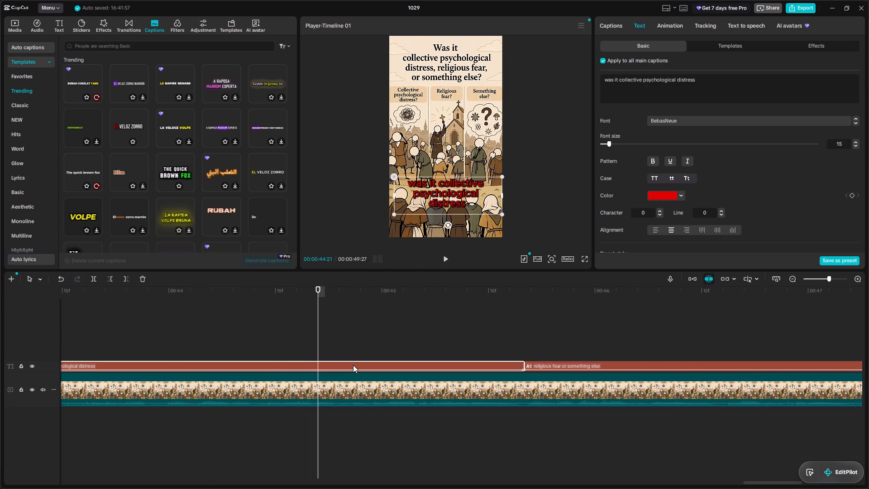
key("Delete")
key("space")
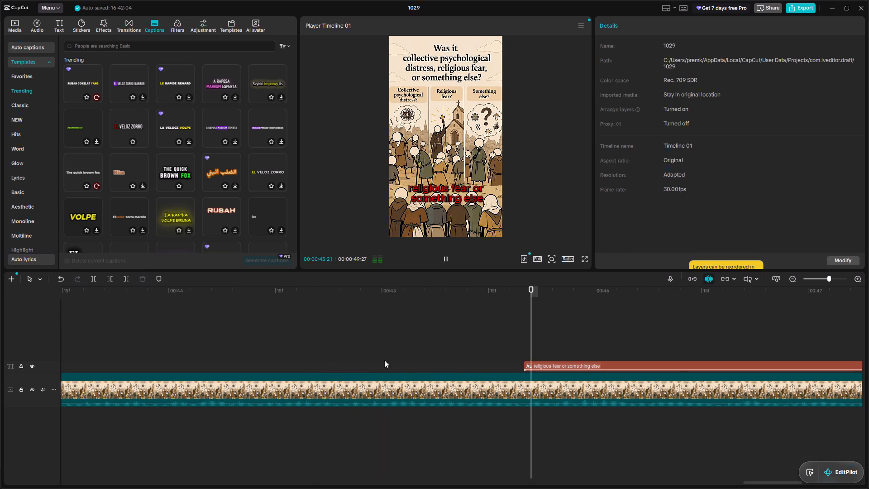
key("space")
left_click(584, 363)
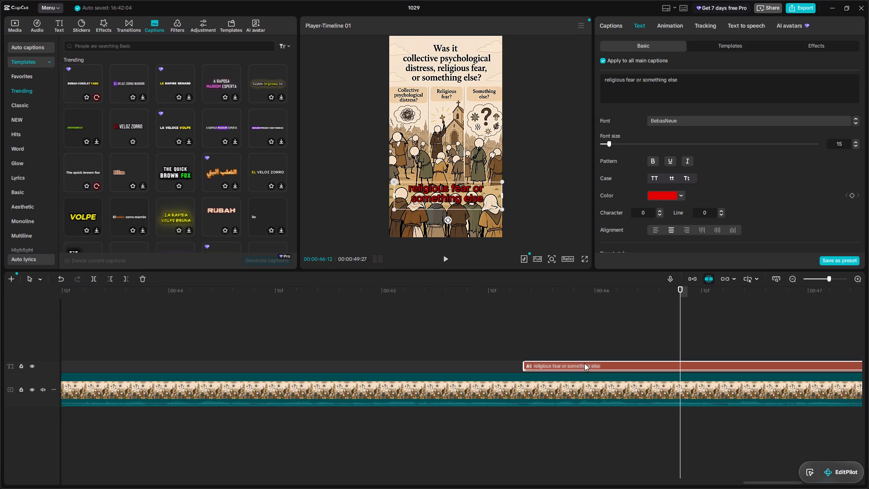
key("Delete")
Play through to the end of the video and delete the final "history still has no definitive answer" caption.
key("space")
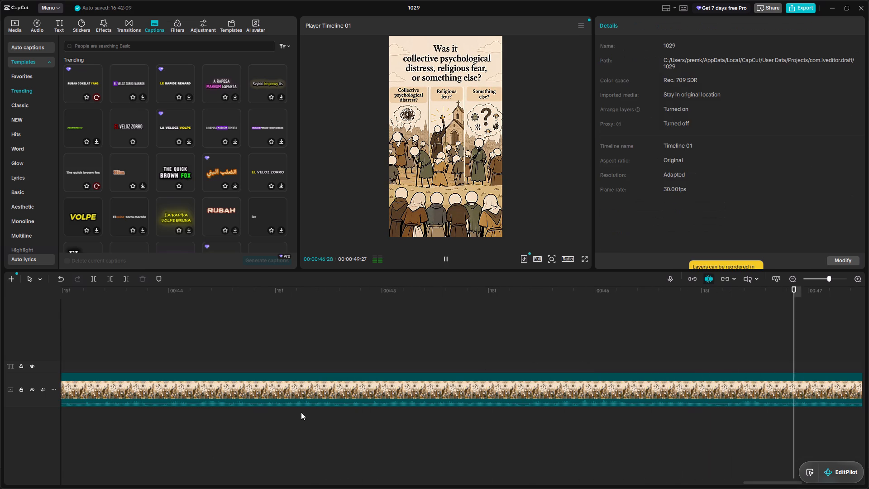
scroll(314, 409, "down", 18, "alt")
key("space")
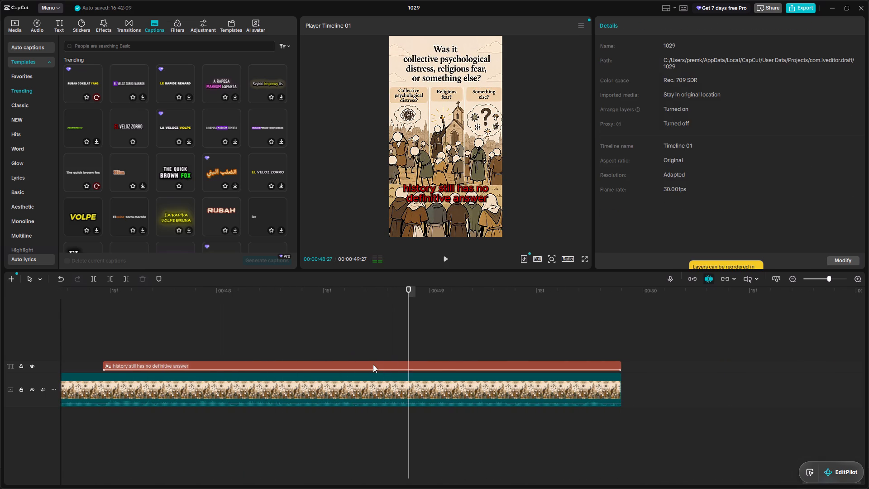
key("space")
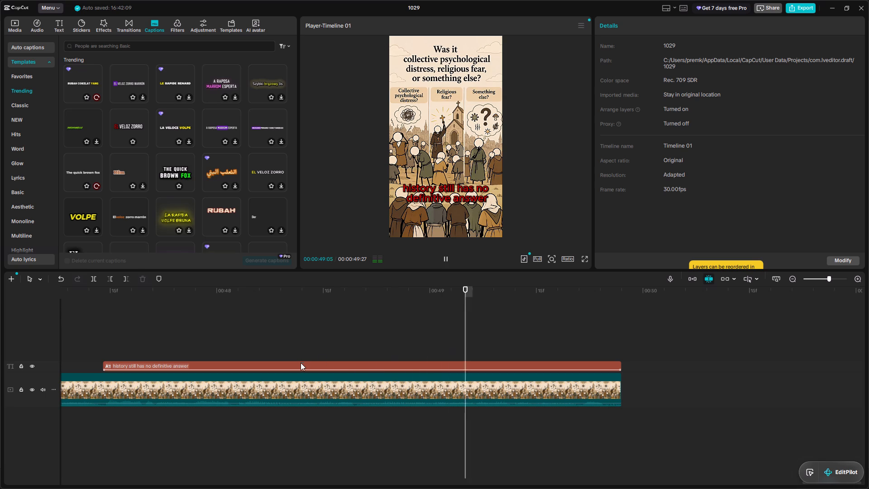
key("space")
key("space")
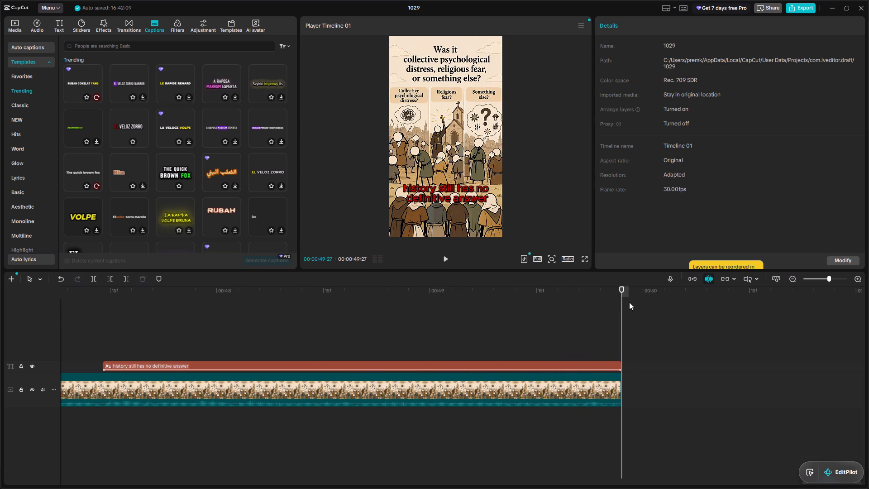
left_click(511, 366)
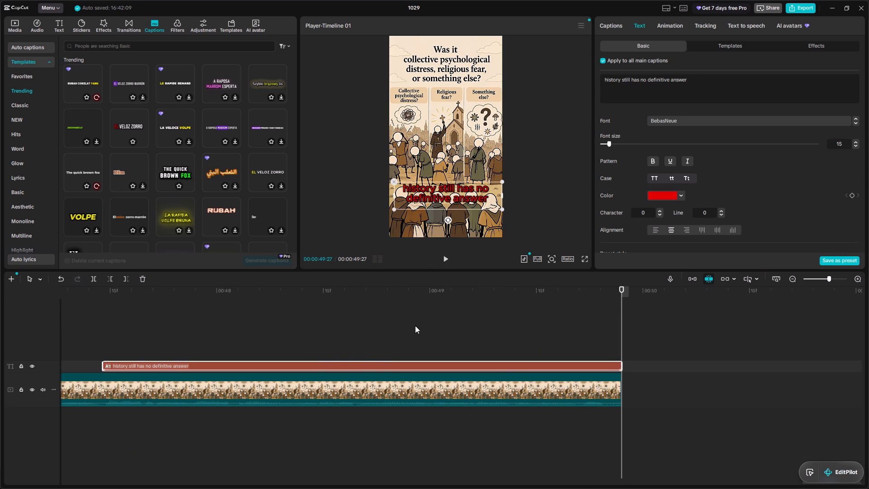
left_click(428, 367)
key("Delete")
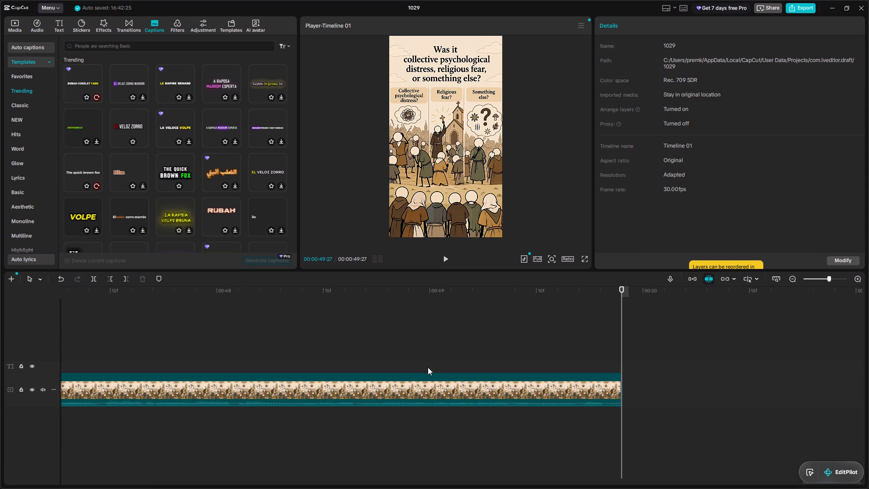
Return to the start of the timeline and play back the opening captions for review.
scroll(380, 432, "down", 7, "alt")
left_click_drag(564, 294, 0, 325)
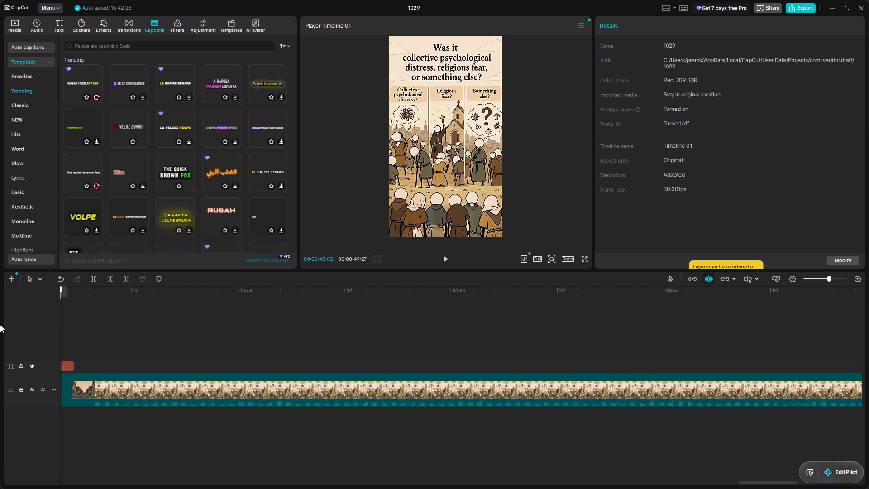
left_click_drag(0, 325, 0, 337)
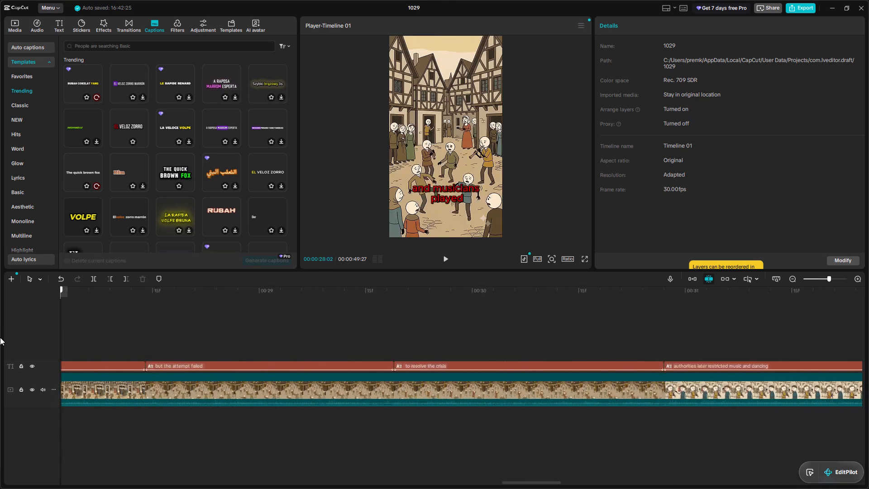
left_click_drag(0, 337, 0, 344)
scroll(371, 451, "down", 5, "alt")
scroll(372, 447, "down", 12, "ctrl")
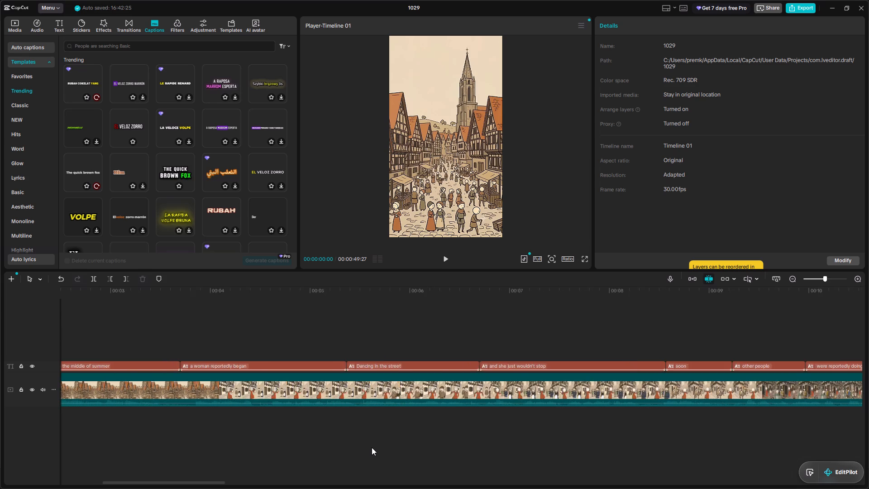
scroll(372, 447, "down", 20, "ctrl")
scroll(372, 447, "down", 14, "ctrl")
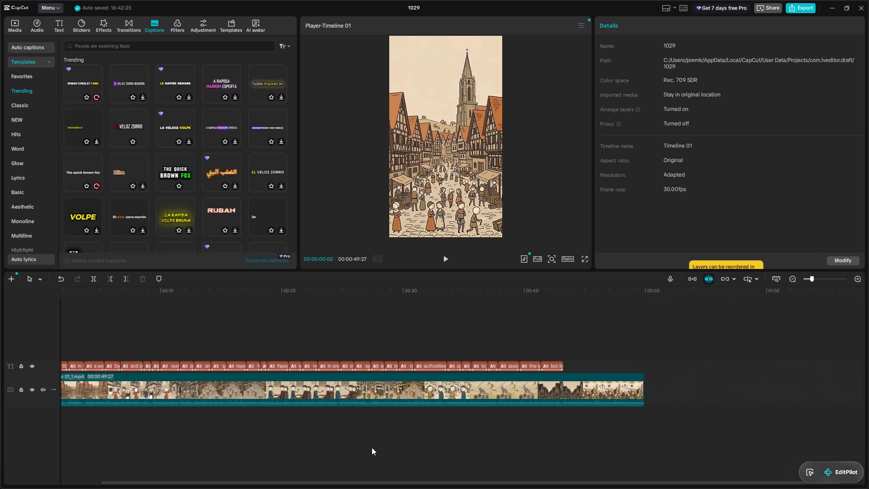
scroll(372, 447, "up", 4, "ctrl")
key("space")
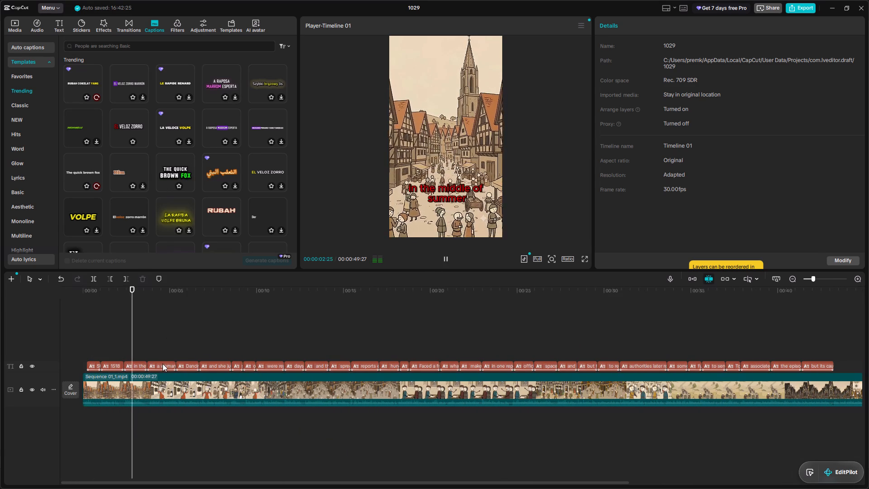
key("space")
Examine the text effect, template, animation and tracking options available for the "a woman reportedly began" caption.
left_click(162, 364)
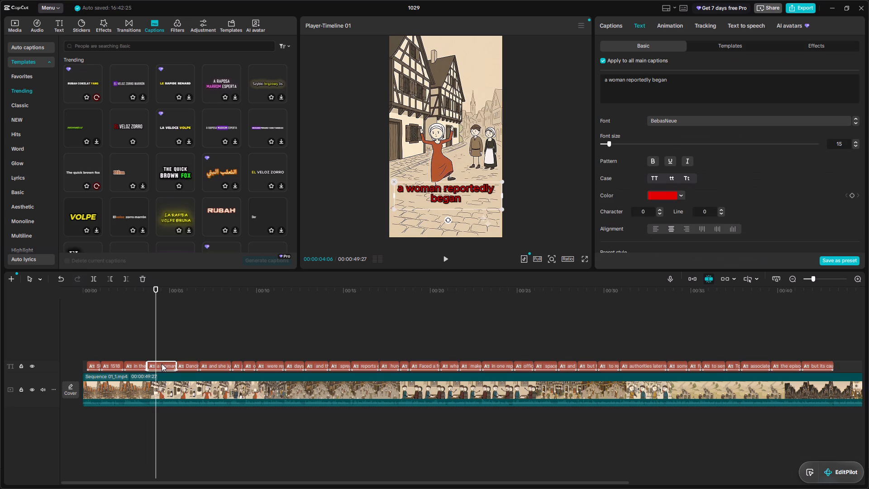
left_click(804, 45)
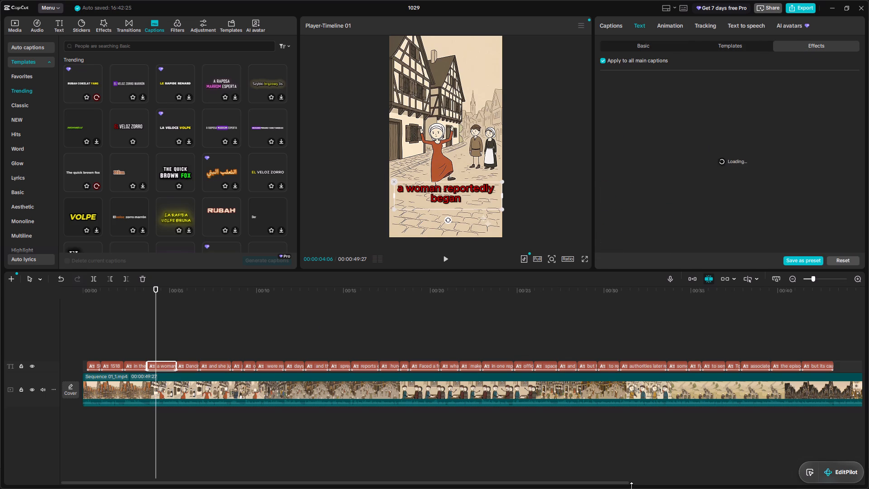
key("alt+Tab")
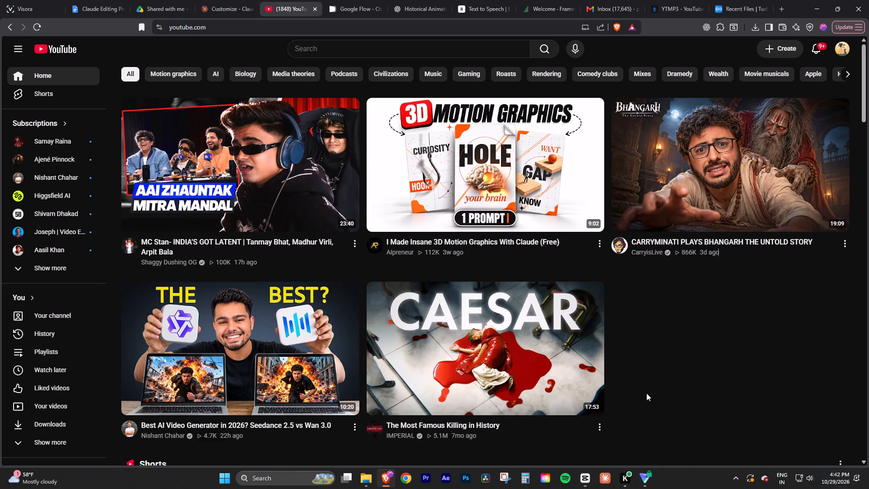
key("alt+Tab")
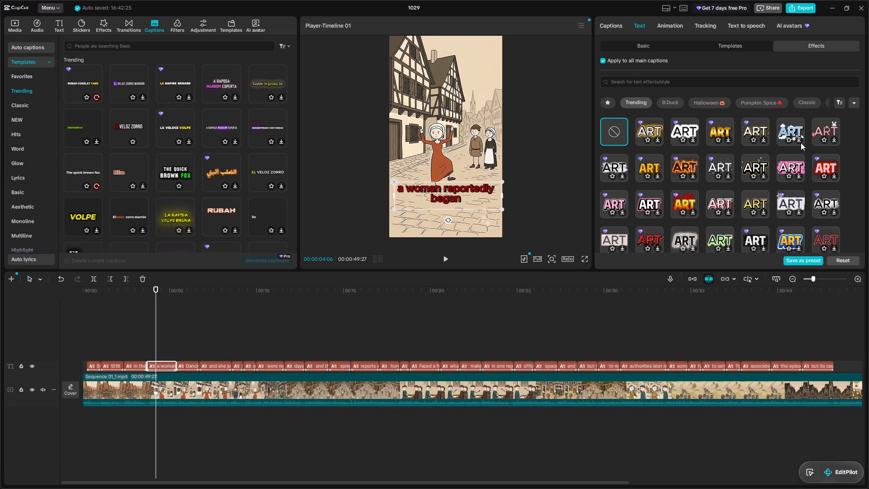
scroll(736, 155, "down", 4)
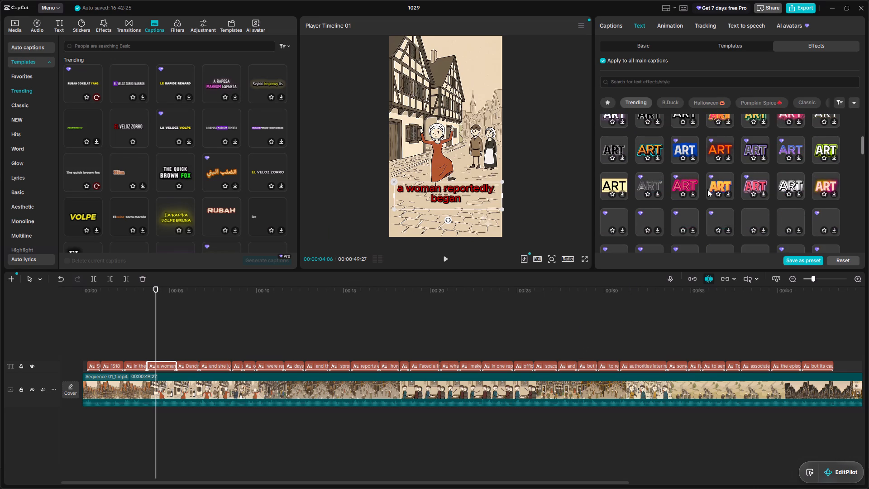
scroll(699, 196, "up", 11)
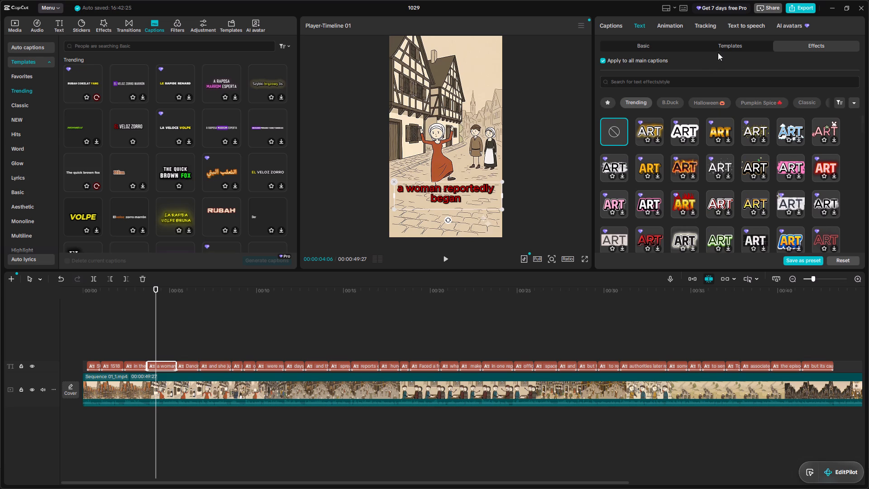
left_click(722, 48)
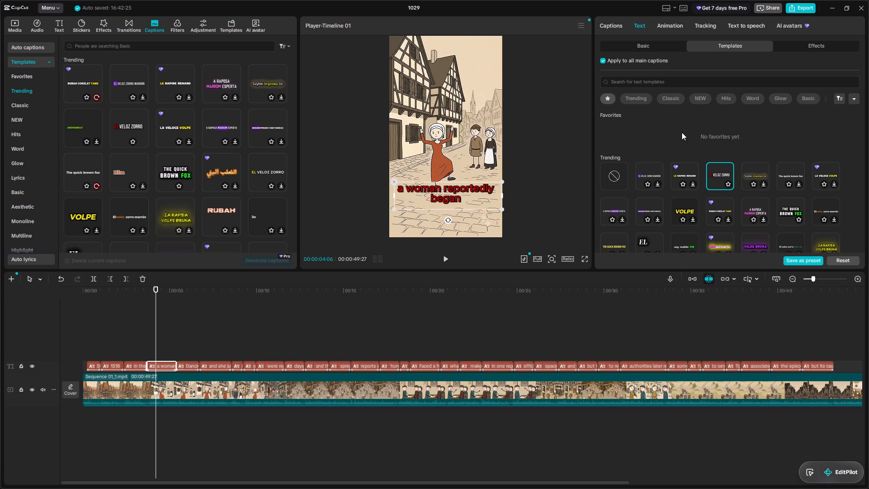
left_click(716, 174)
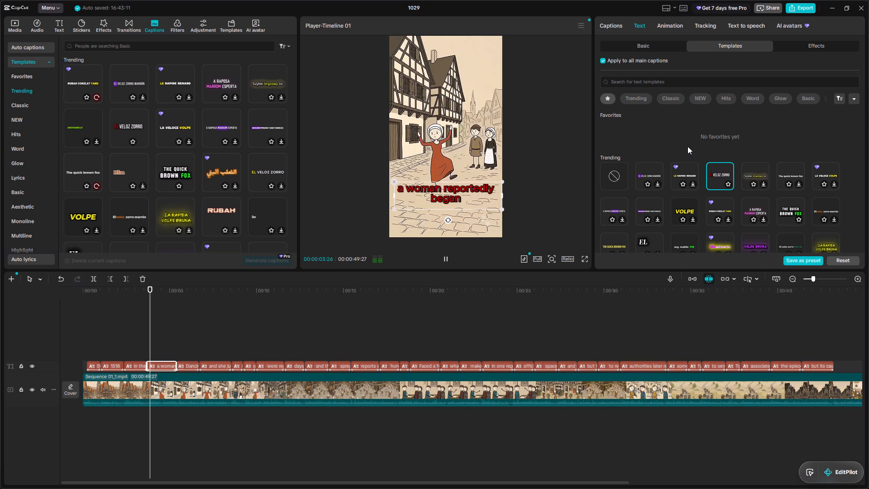
left_click_drag(178, 289, 164, 292)
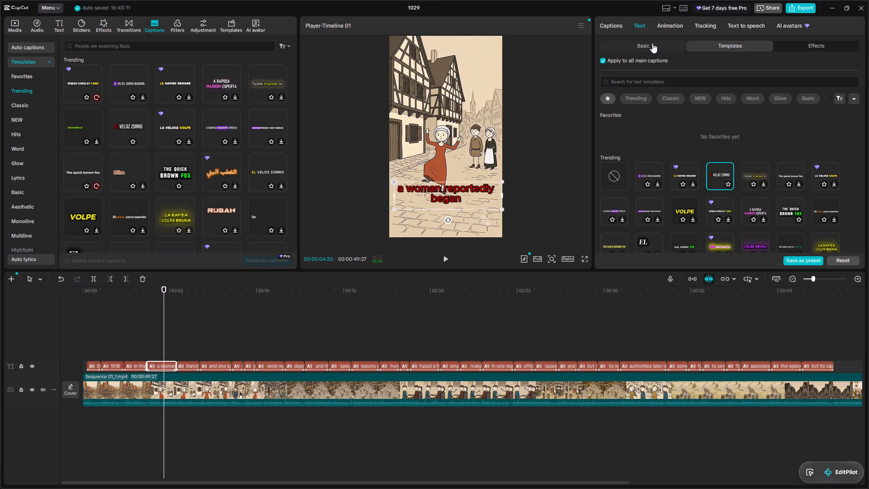
left_click(662, 26)
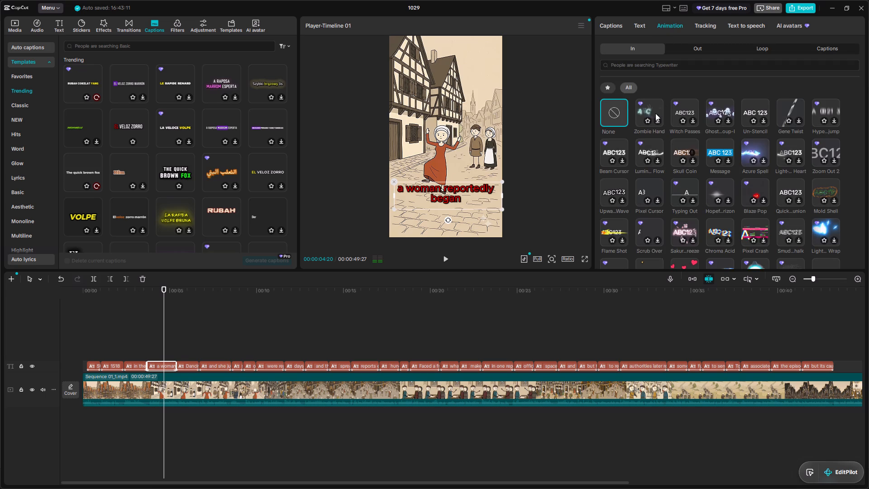
left_click(702, 27)
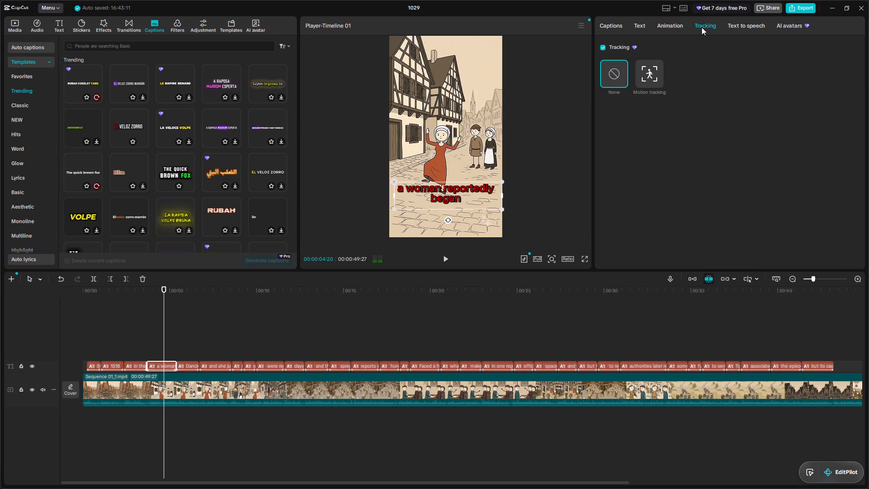
left_click(745, 25)
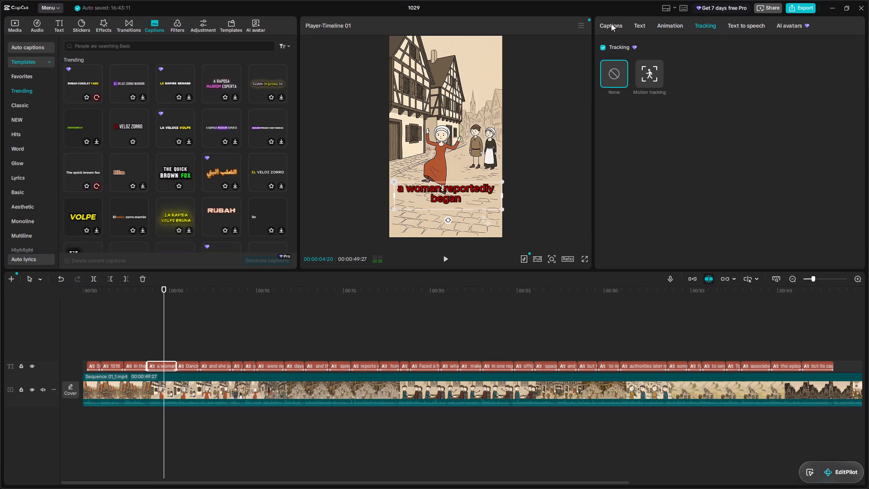
left_click(608, 25)
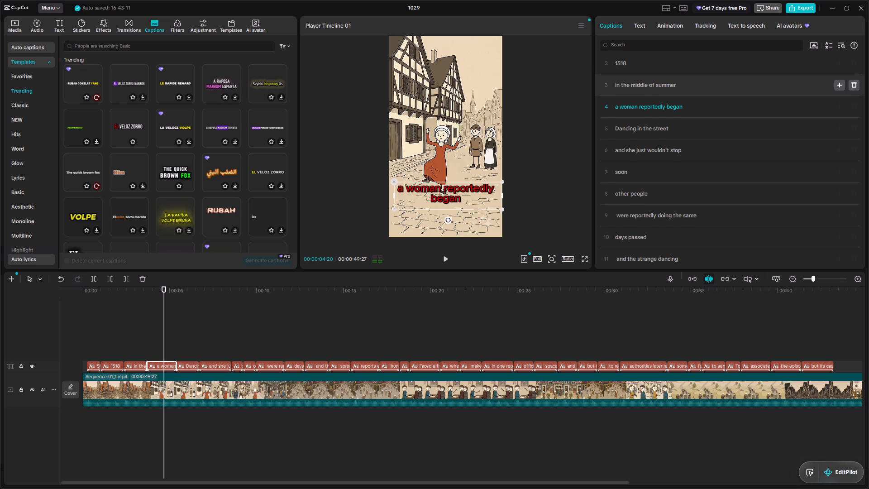
Replay the opening captions from the start of the timeline, checking their layout and timing.
left_click_drag(175, 290, 0, 316)
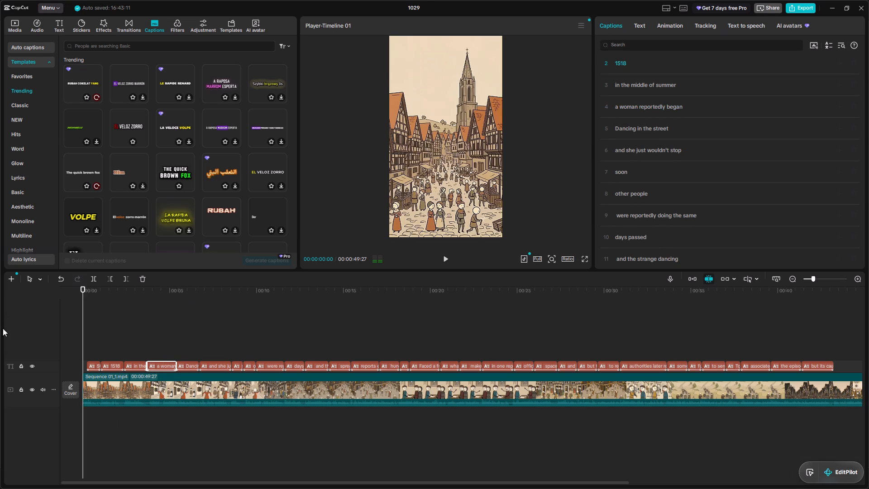
key("space")
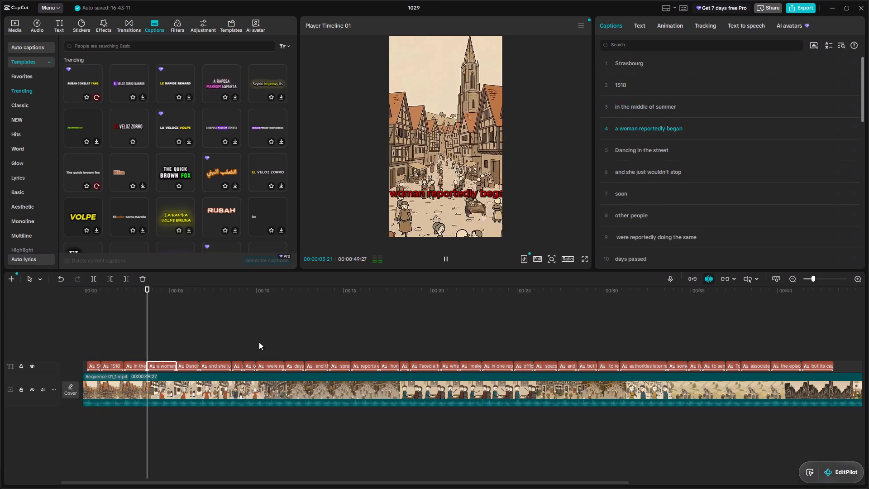
left_click_drag(108, 293, 47, 293)
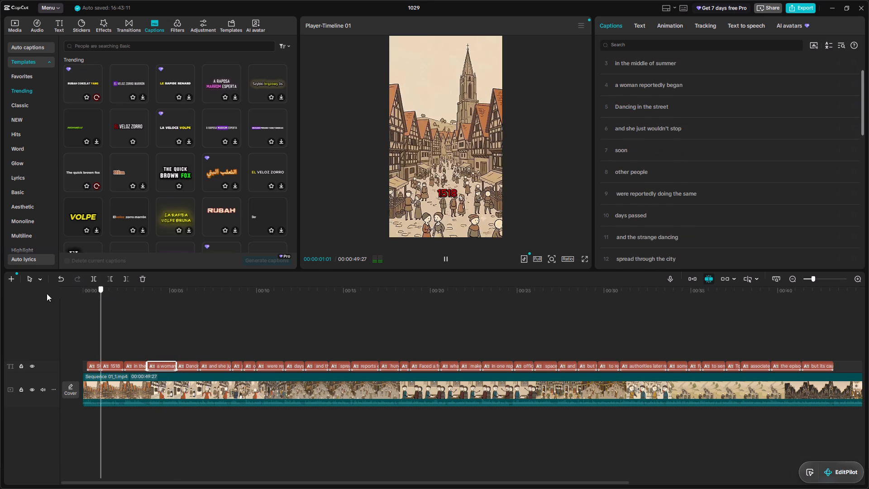
left_click_drag(47, 293, 46, 293)
key("space")
scroll(108, 394, "up", 11, "alt")
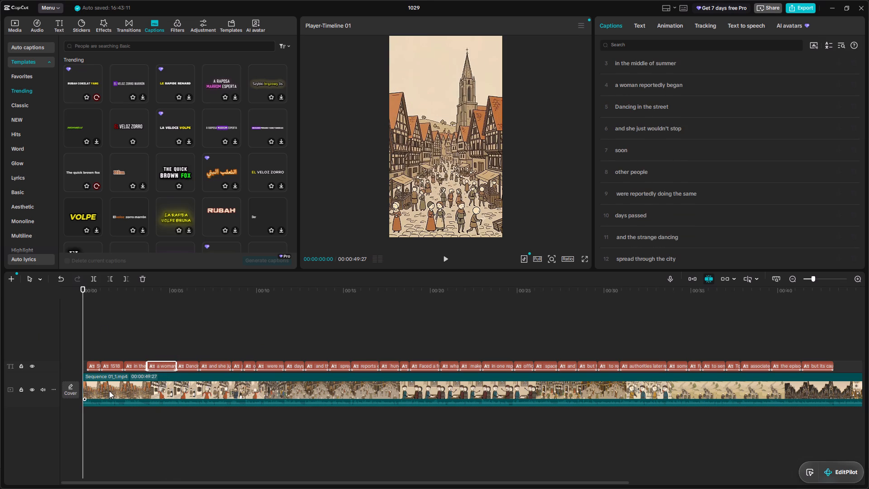
scroll(109, 391, "up", 10, "ctrl")
key("space")
left_click(183, 449)
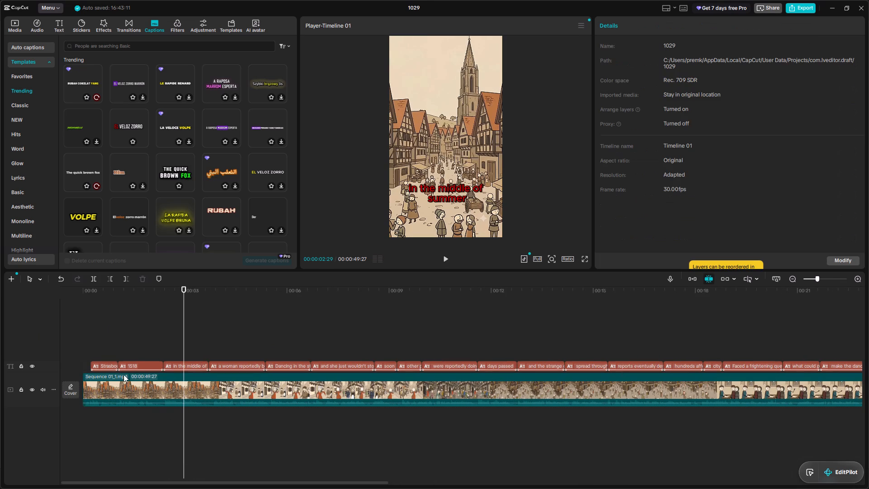
left_click_drag(103, 290, 96, 289)
key("space")
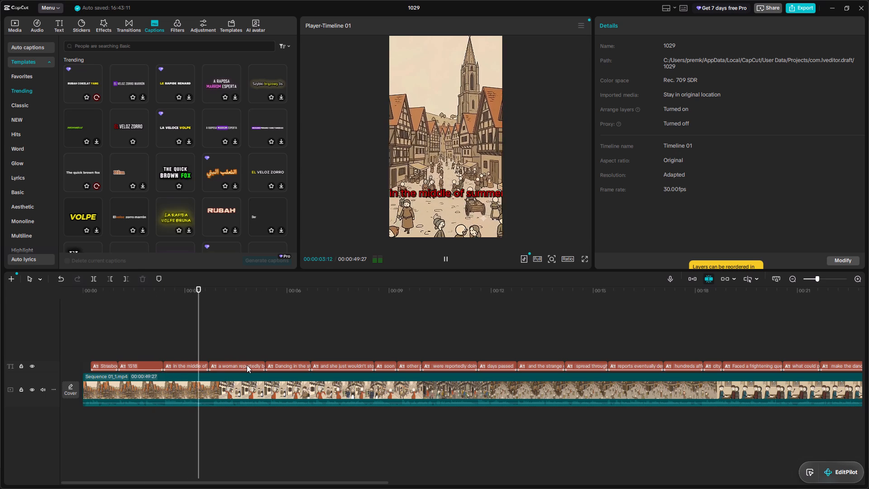
Examine closely the changeover between the "in the middle of summer" and "a woman reportedly began" captions.
key("space")
left_click_drag(216, 285, 202, 287)
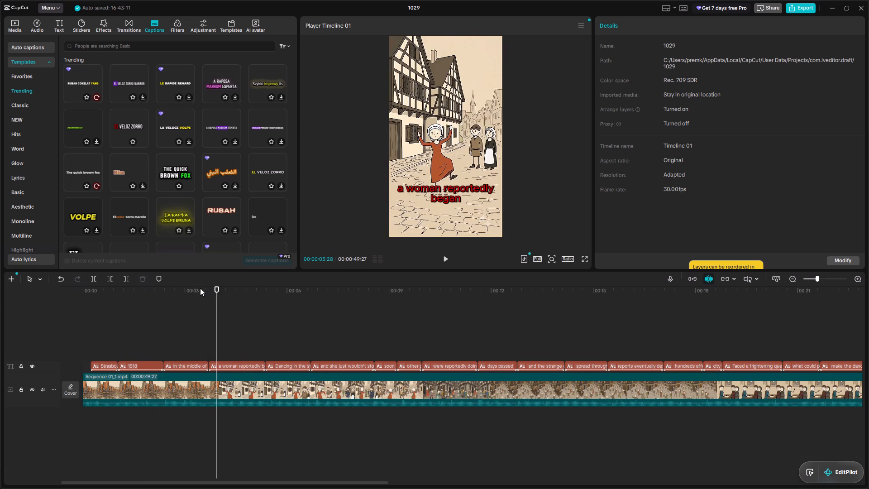
left_click(193, 291)
scroll(189, 326, "up", 10, "alt")
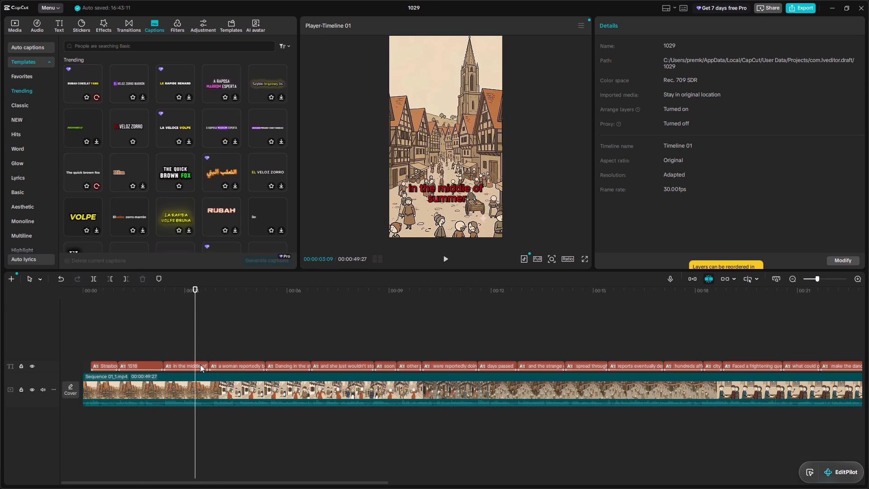
scroll(200, 364, "up", 20, "ctrl")
scroll(200, 364, "up", 7, "ctrl")
key("space")
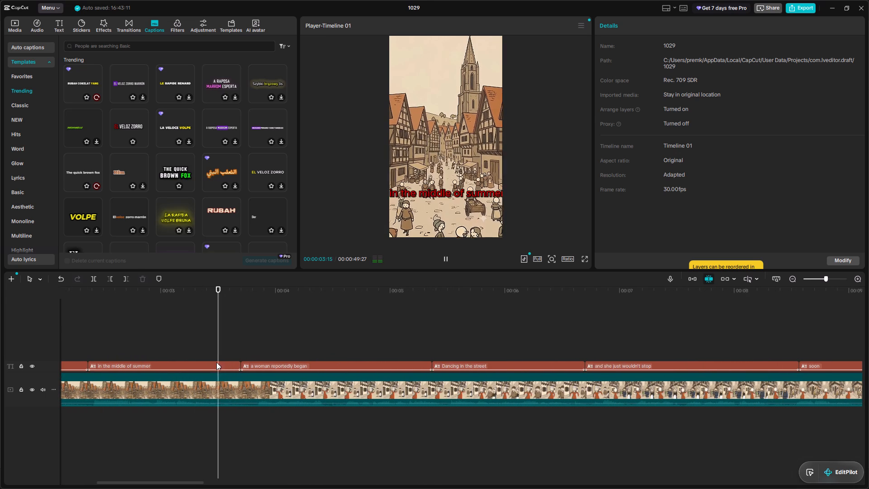
key("space")
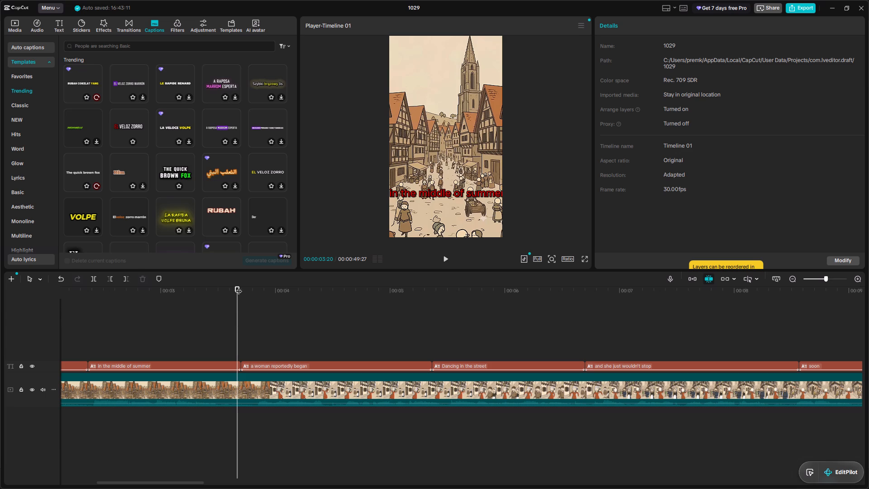
left_click_drag(238, 286, 178, 295)
left_click(199, 364)
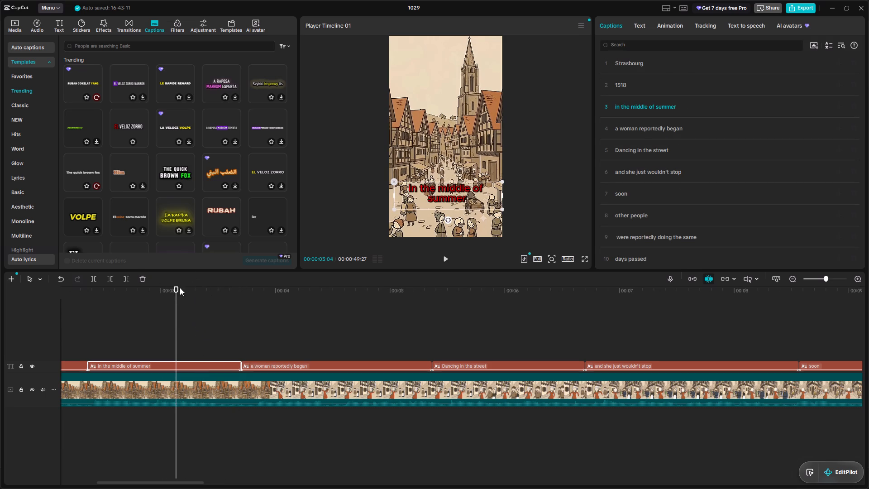
left_click_drag(177, 290, 231, 297)
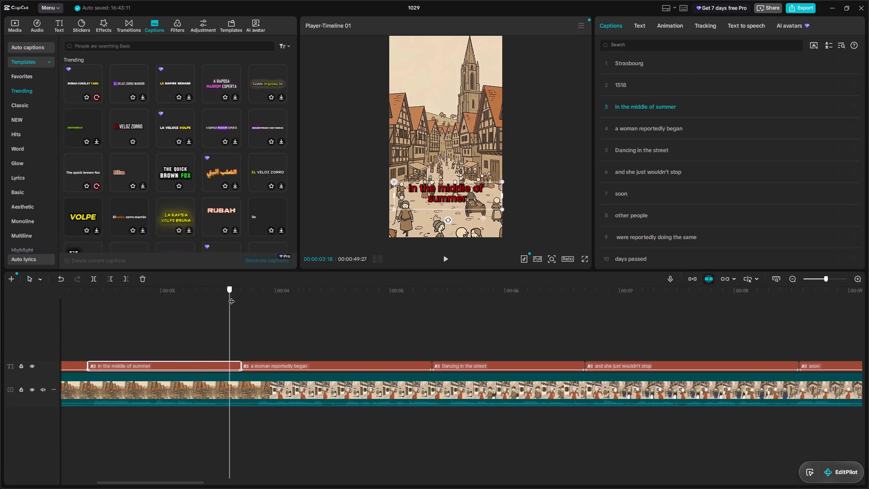
left_click_drag(231, 297, 239, 297)
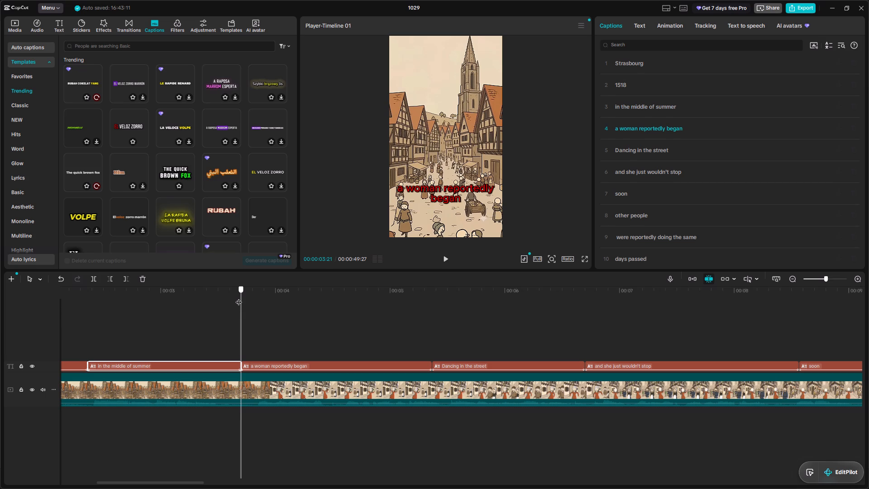
left_click_drag(239, 297, 136, 303)
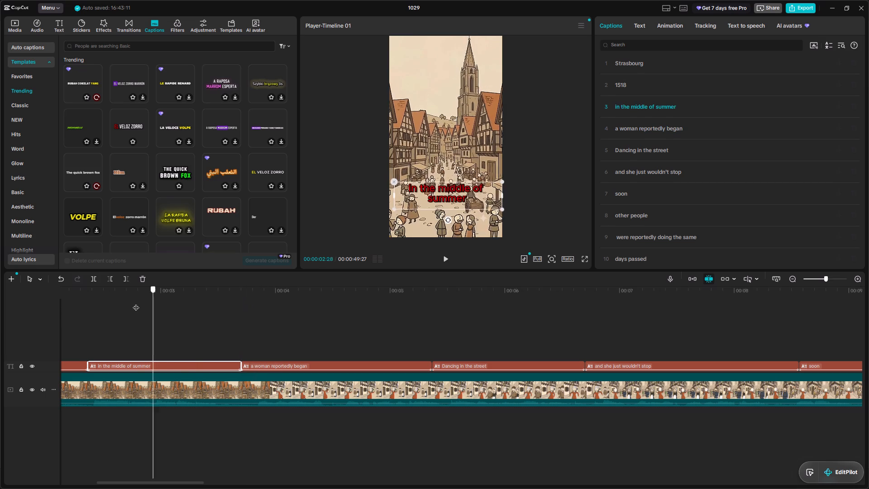
left_click_drag(136, 303, 134, 303)
Play the video from "in the middle of summer" through to "but its cause remains uncertain", reviewing caption timing and layout against the narration.
key("space")
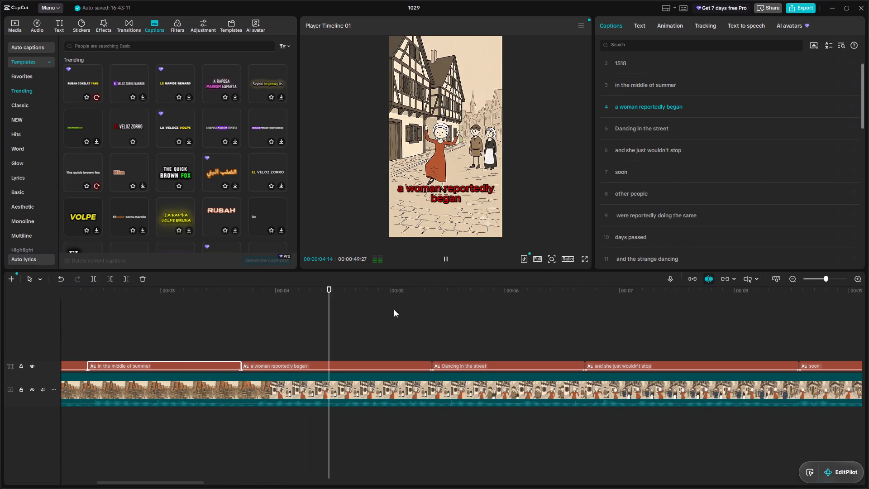
scroll(422, 312, "down", 16, "alt")
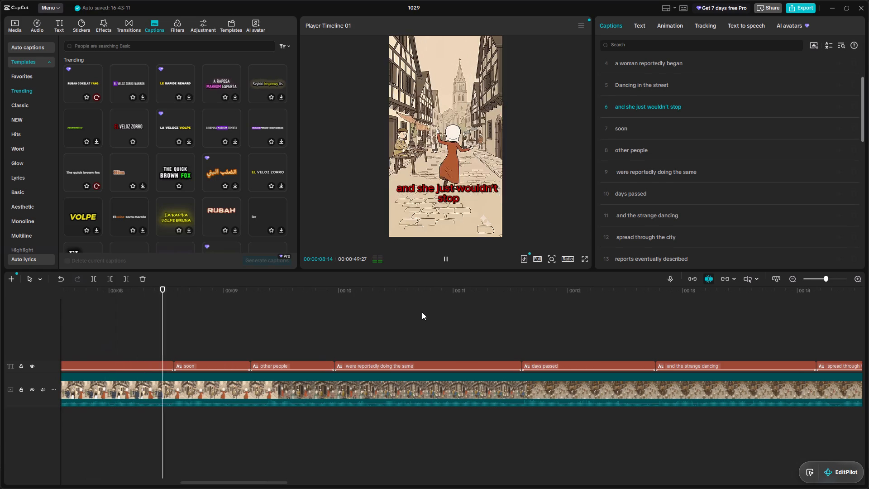
scroll(422, 312, "down", 9, "ctrl")
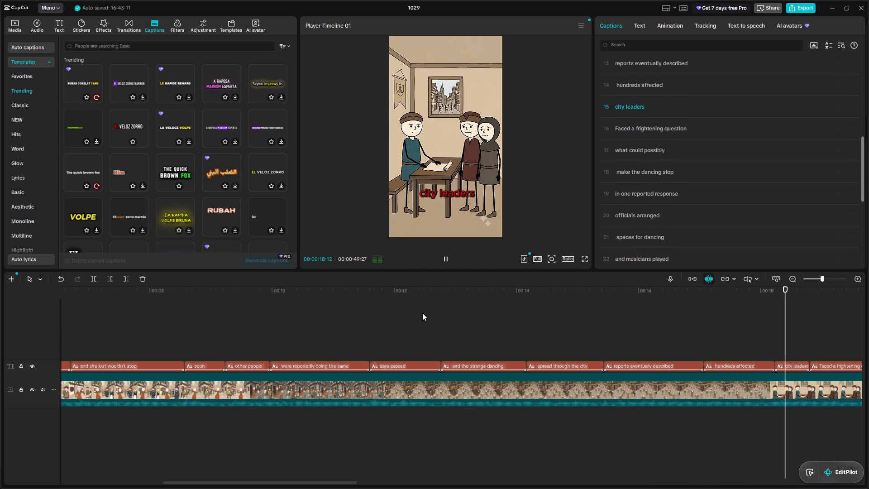
scroll(422, 312, "down", 8, "alt")
scroll(422, 312, "down", 10, "ctrl")
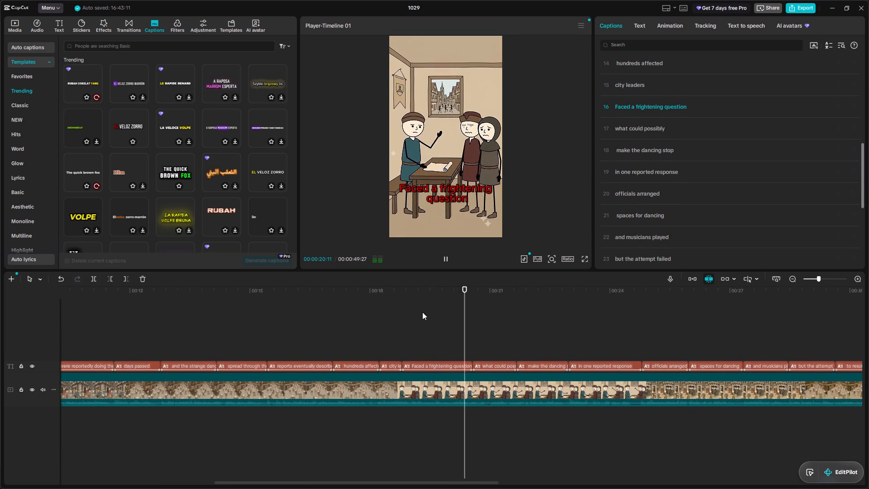
scroll(422, 312, "down", 20, "ctrl")
scroll(422, 312, "down", 3, "ctrl")
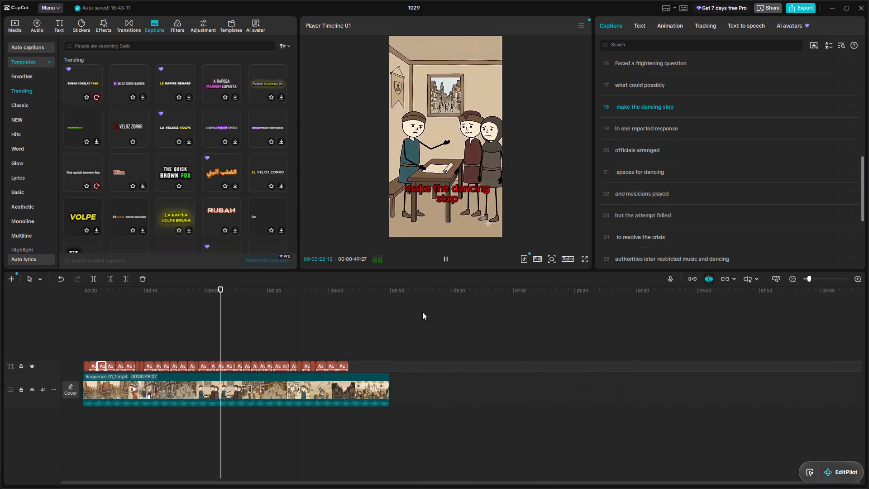
scroll(422, 312, "up", 4, "ctrl")
scroll(422, 312, "down", 2, "ctrl")
scroll(422, 312, "up", 2, "ctrl")
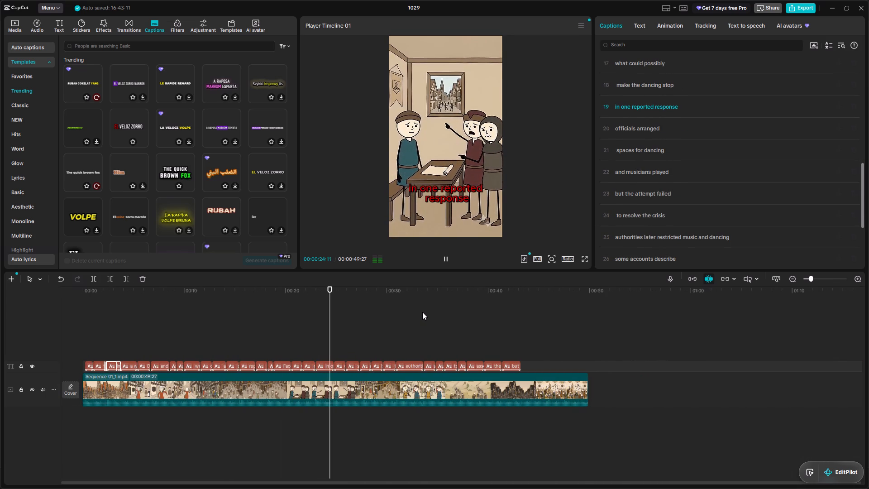
scroll(422, 312, "down", 2, "ctrl")
scroll(422, 312, "up", 2, "ctrl")
scroll(422, 312, "down", 2, "ctrl")
scroll(422, 312, "up", 1, "ctrl")
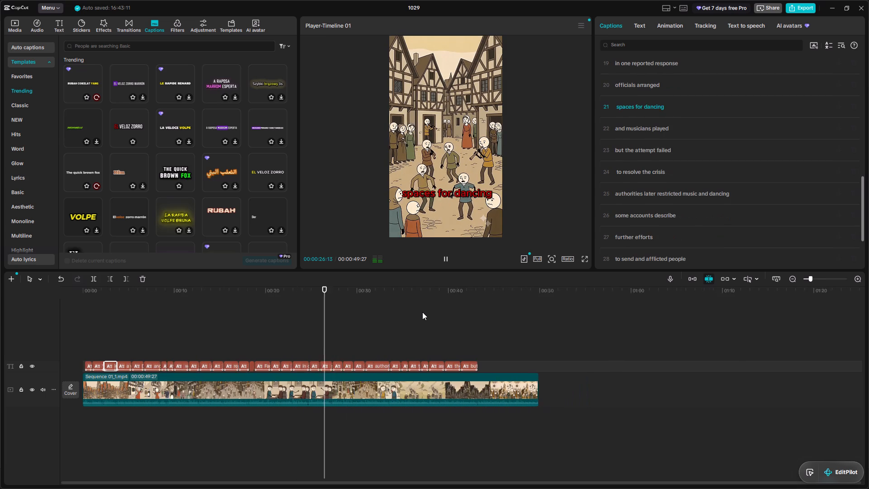
scroll(422, 312, "up", 1, "ctrl")
scroll(422, 312, "down", 2, "ctrl")
scroll(422, 312, "up", 1, "ctrl")
scroll(422, 312, "down", 1, "ctrl")
scroll(422, 312, "up", 1, "ctrl")
scroll(422, 312, "down", 1, "ctrl")
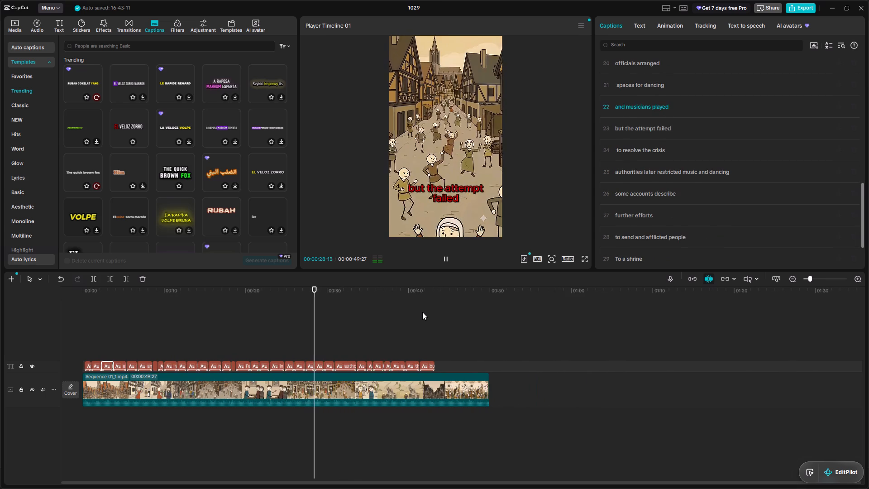
scroll(422, 312, "up", 1, "ctrl")
scroll(422, 312, "down", 1, "ctrl")
scroll(422, 312, "up", 1, "ctrl")
scroll(422, 312, "down", 1, "ctrl")
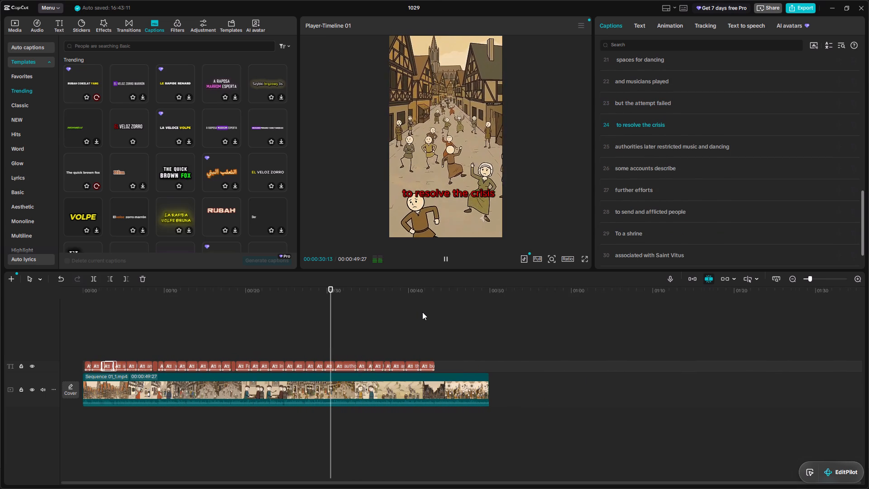
scroll(422, 312, "up", 1, "ctrl")
scroll(422, 312, "down", 1, "ctrl")
scroll(422, 312, "up", 1, "ctrl")
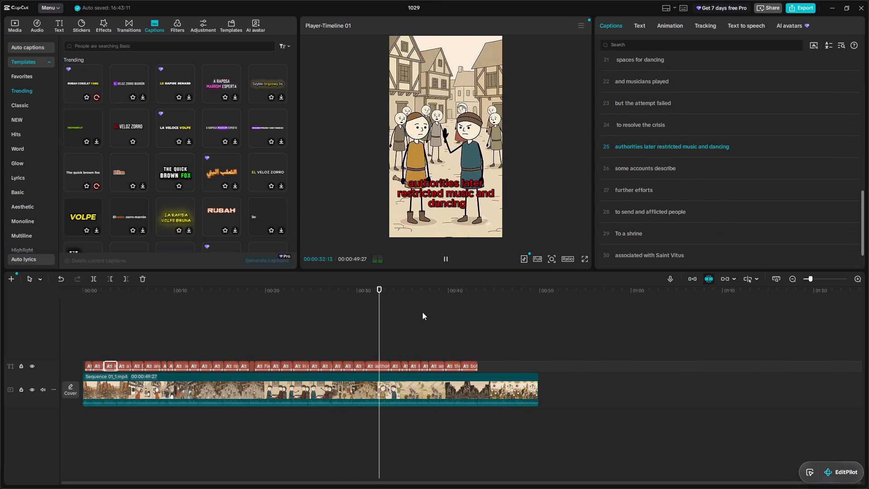
scroll(422, 312, "up", 1, "ctrl")
scroll(422, 312, "down", 1, "ctrl")
scroll(422, 312, "up", 1, "ctrl")
scroll(422, 312, "down", 1, "ctrl")
scroll(422, 312, "up", 1, "ctrl")
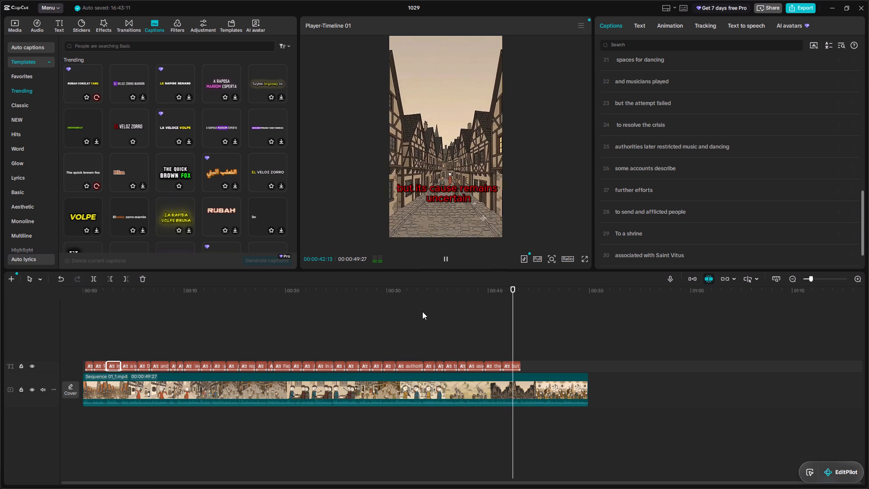
Mark the whole video as the timeline range, with the out point at 00:00:49:27 and the in point at 00:00:00:00.
left_click(602, 329)
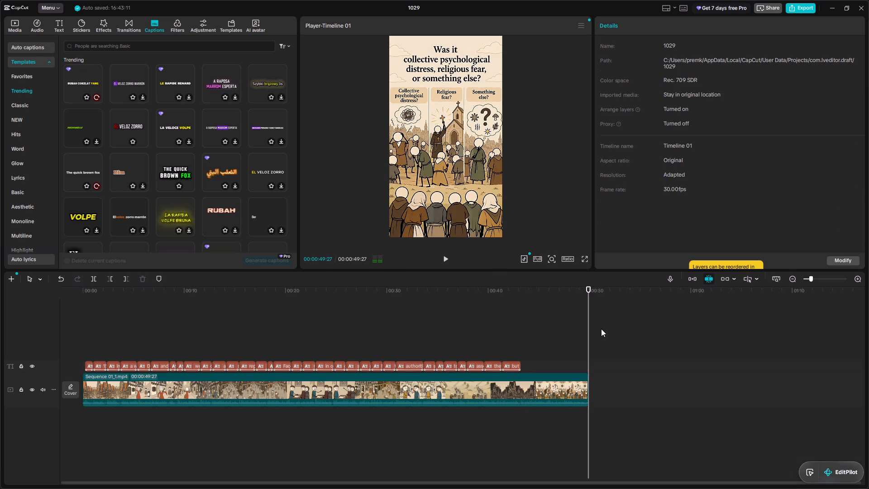
left_click_drag(608, 288, 591, 288)
left_click_drag(590, 287, 612, 285)
left_click_drag(609, 288, 640, 289)
left_click_drag(593, 287, 530, 294)
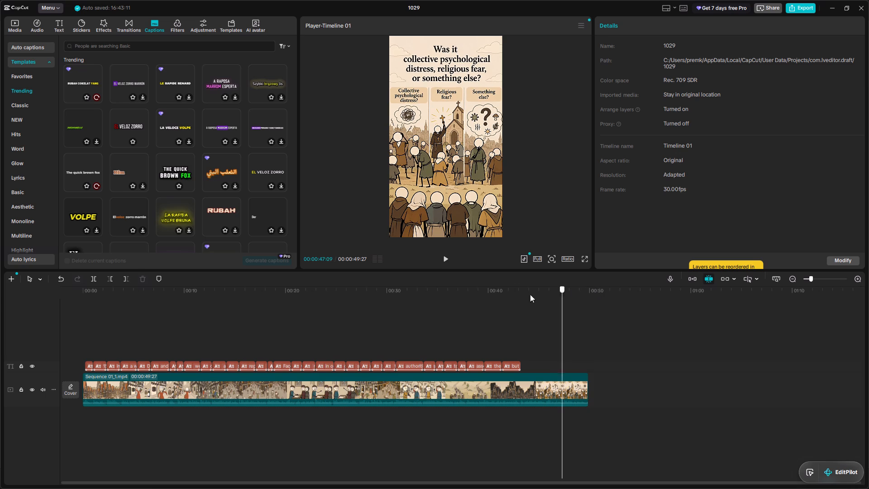
left_click_drag(530, 294, 593, 298)
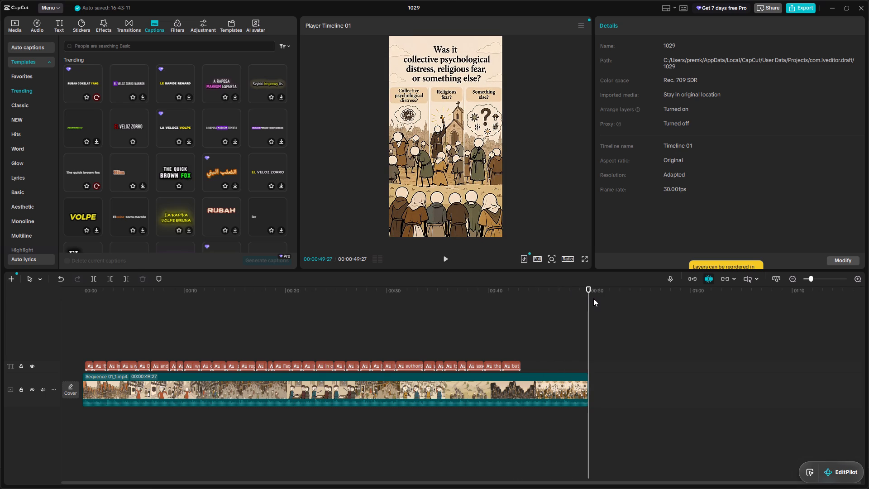
key("o")
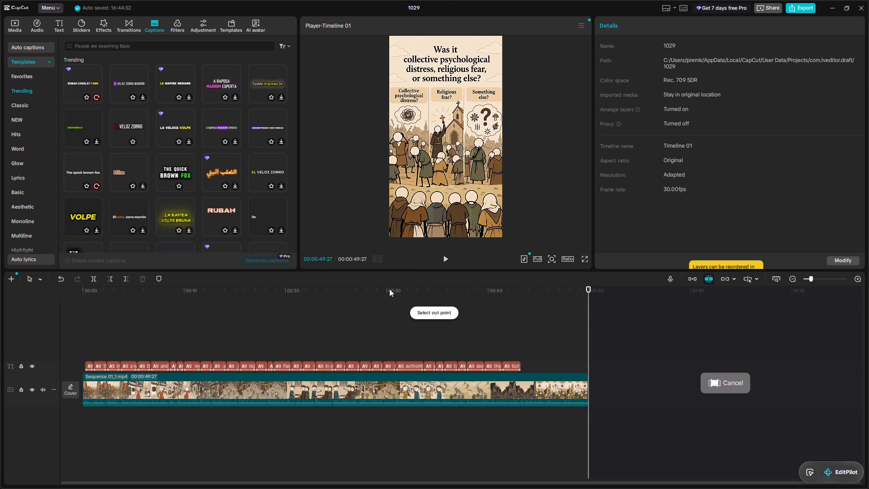
left_click_drag(388, 289, 10, 317)
key("i")
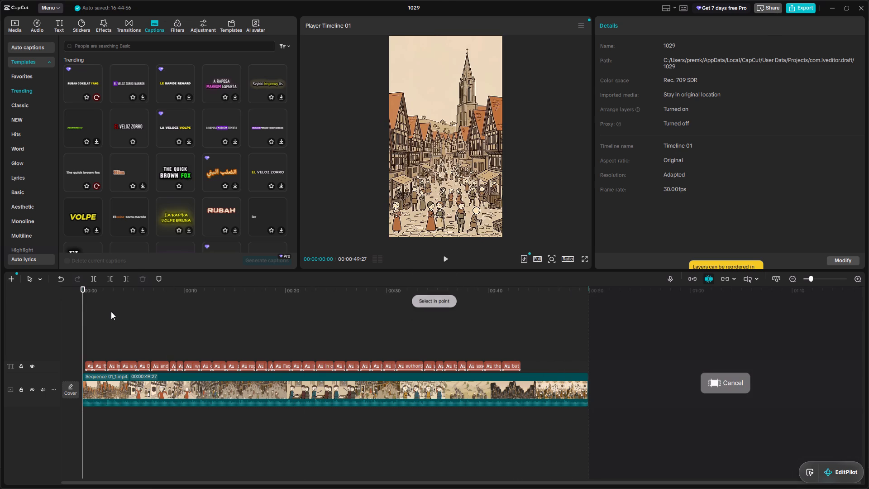
left_click_drag(103, 287, 63, 296)
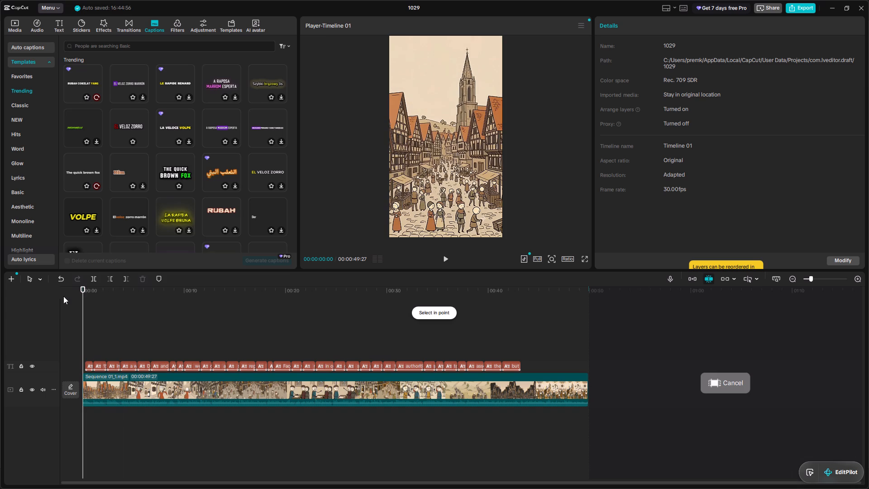
key("i")
Start exporting the video and examine which Pro features and materials used in the project require a subscription.
left_click(804, 5)
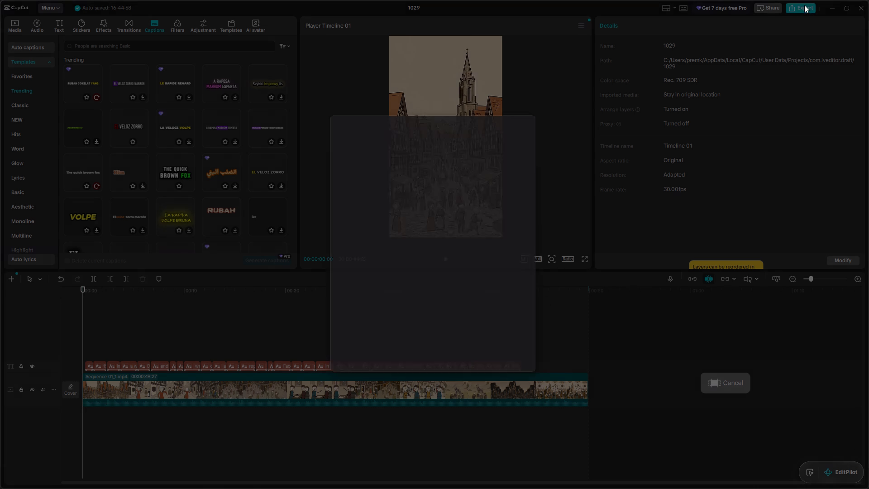
scroll(467, 288, "down", 6)
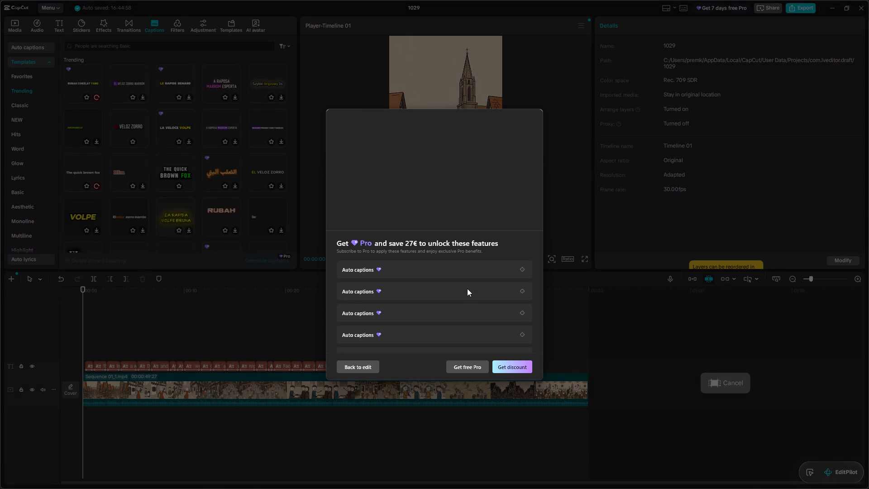
scroll(467, 288, "down", 18)
scroll(455, 306, "up", 11)
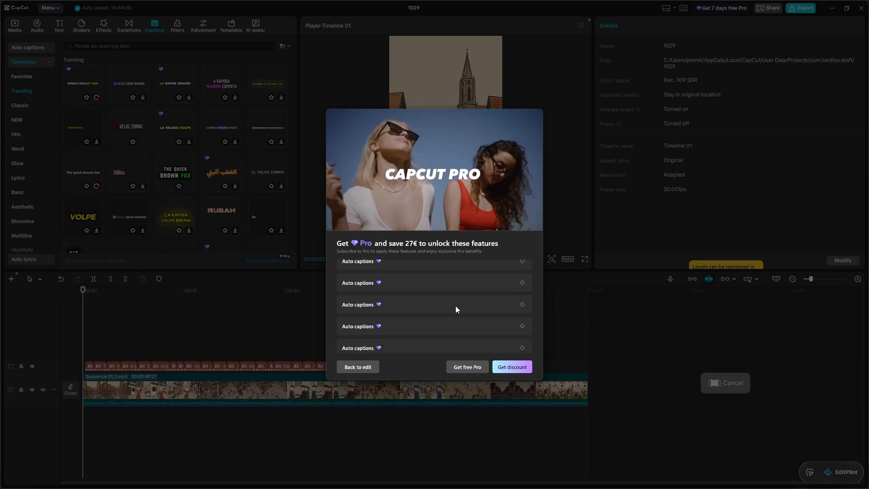
scroll(455, 306, "up", 16)
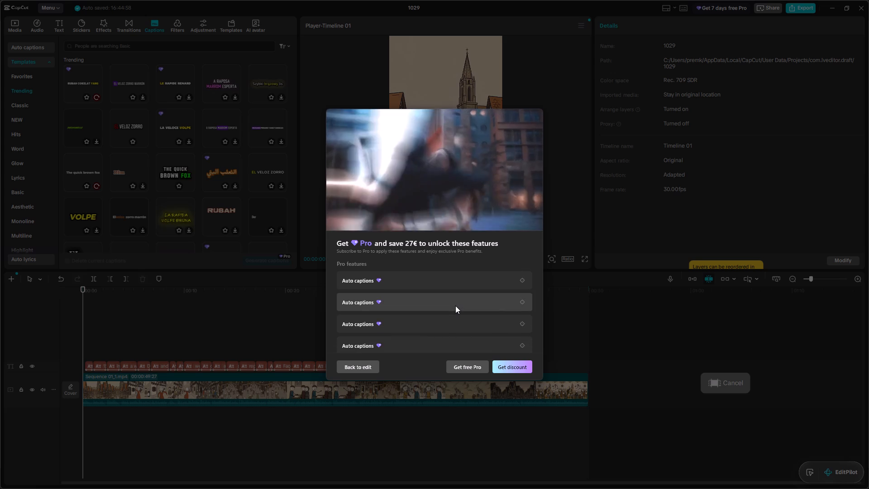
scroll(455, 306, "down", 17)
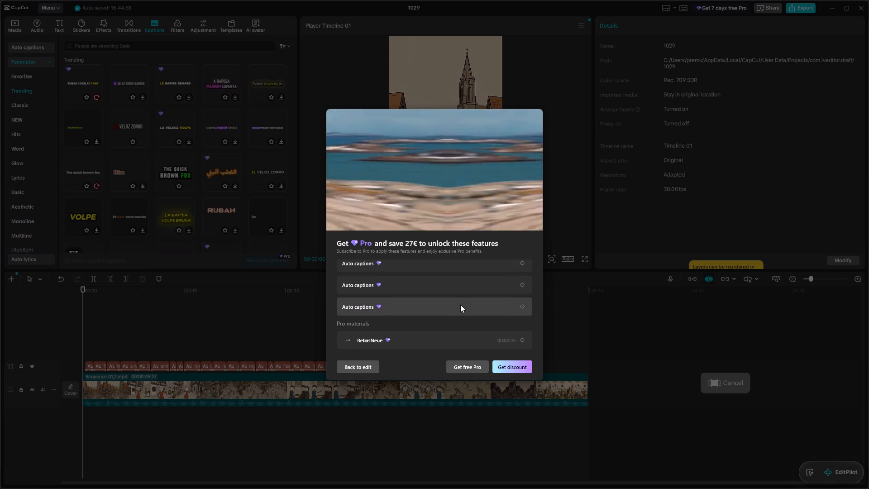
scroll(460, 305, "down", 4)
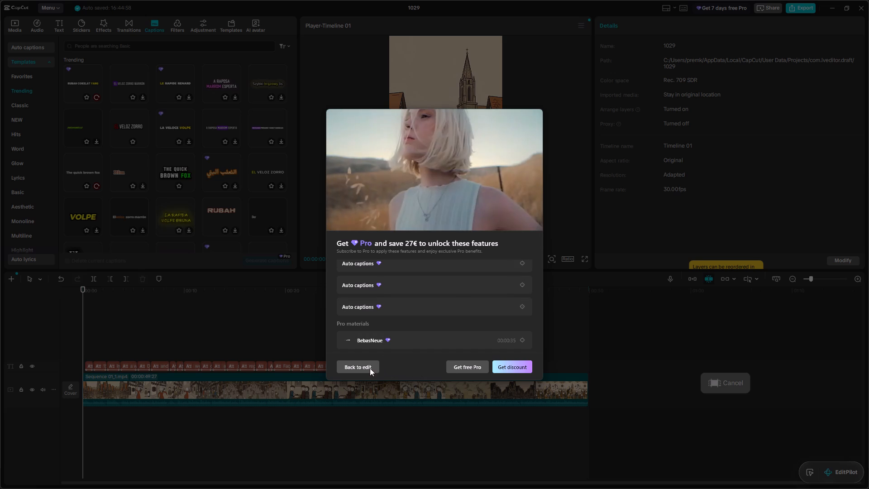
Open the discounted Pro subscription offer.
left_click(526, 369)
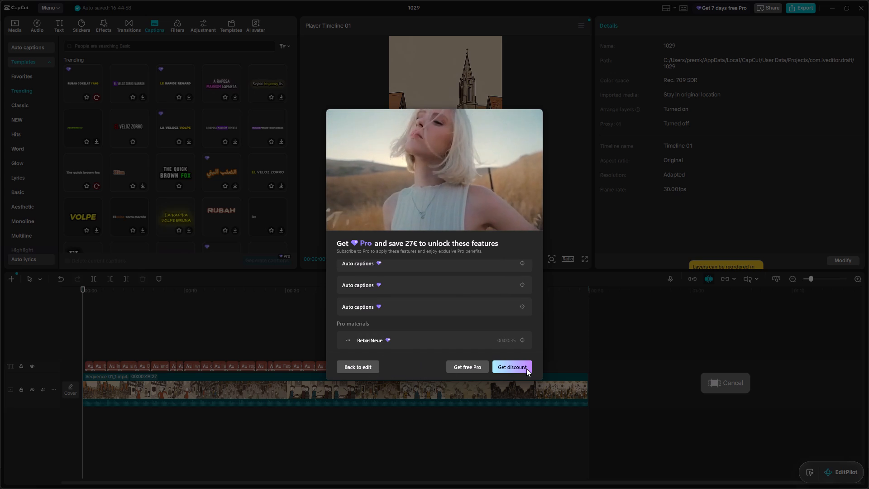
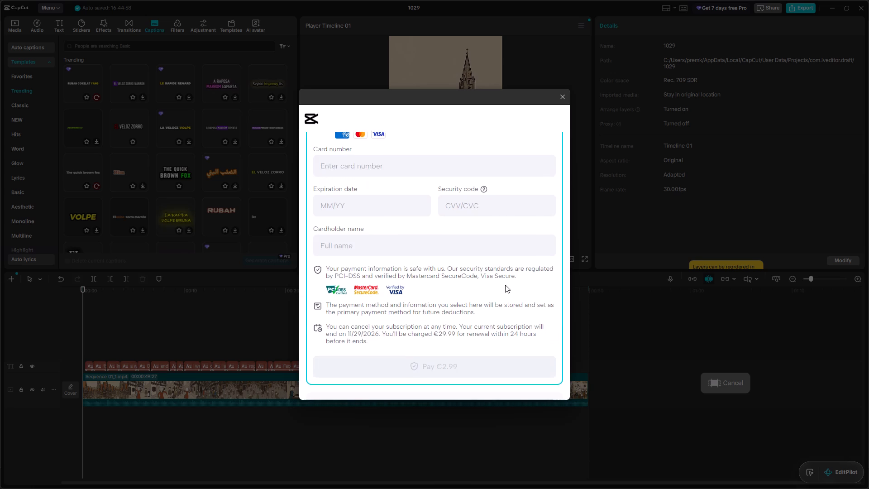
Check the Pro monthly plan's discount, standard price and amount due today, and return to editing without subscribing.
scroll(505, 285, "up", 5)
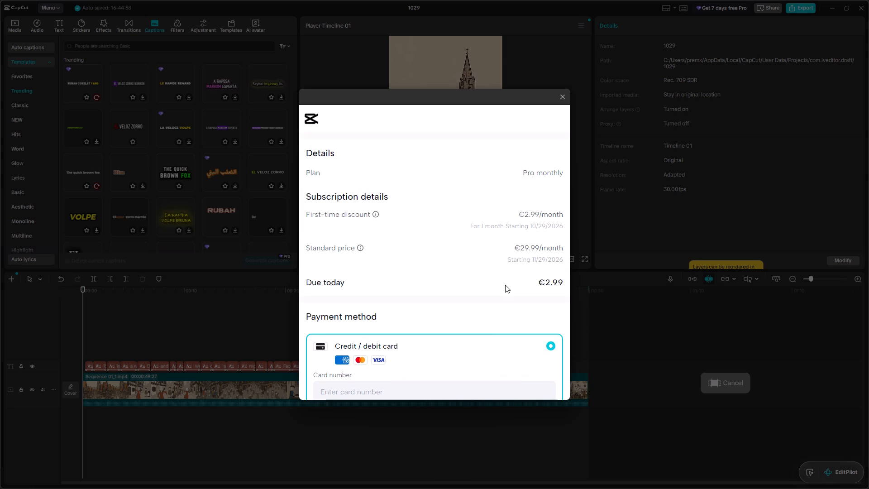
left_click_drag(535, 283, 568, 283)
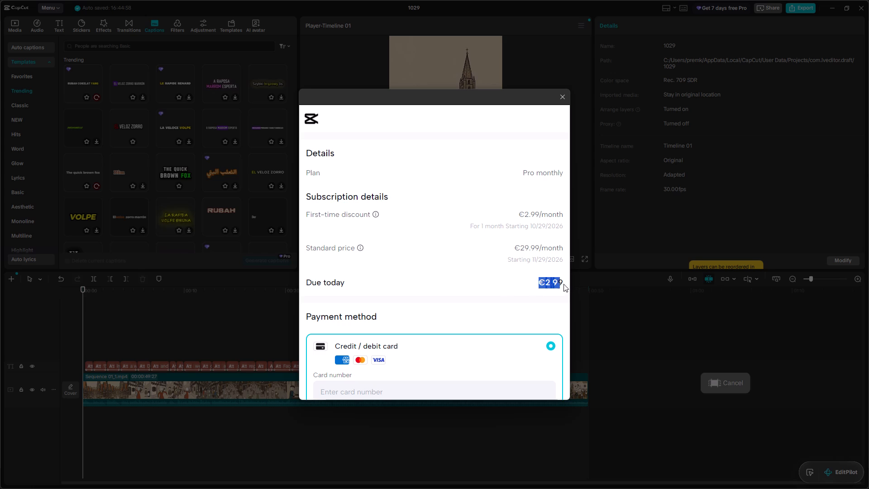
left_click_drag(560, 284, 541, 281)
right_click(541, 281)
left_click(522, 284)
left_click(564, 95)
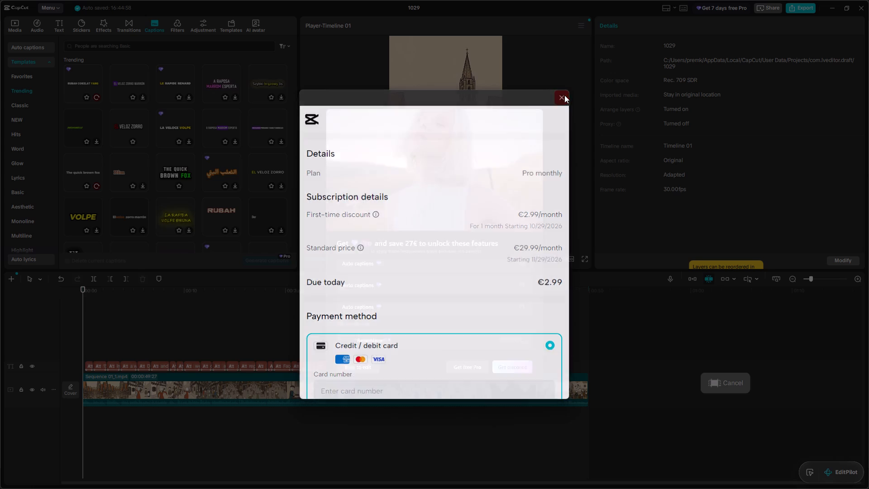
left_click(586, 340)
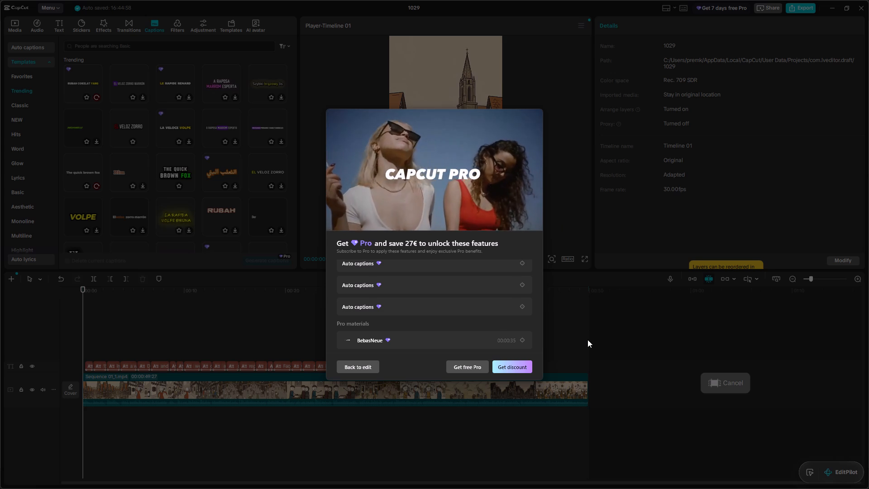
left_click(715, 86)
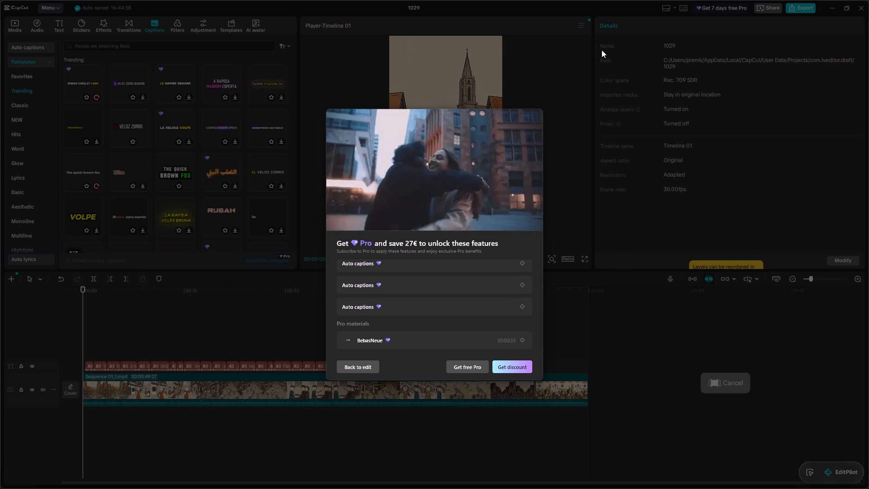
left_click(602, 47)
left_click(370, 369)
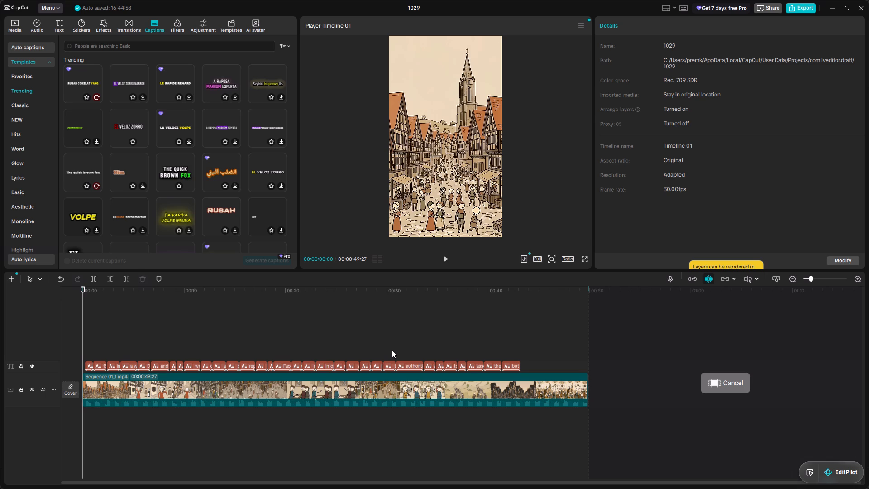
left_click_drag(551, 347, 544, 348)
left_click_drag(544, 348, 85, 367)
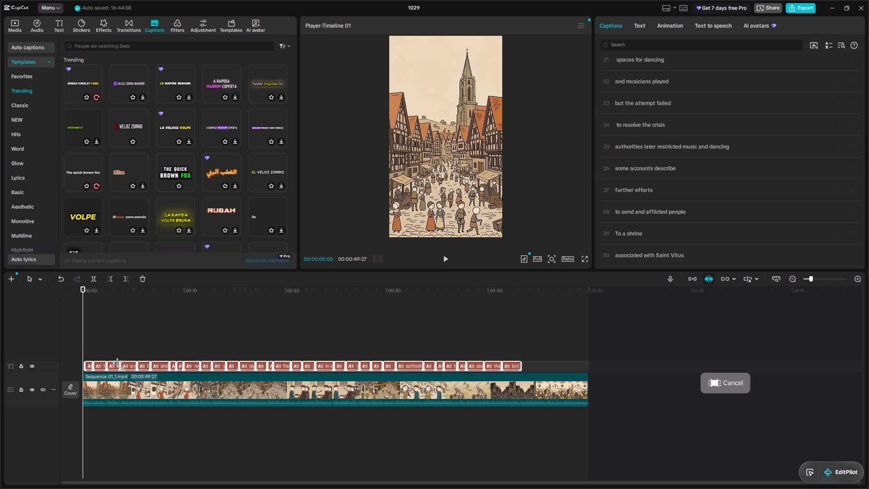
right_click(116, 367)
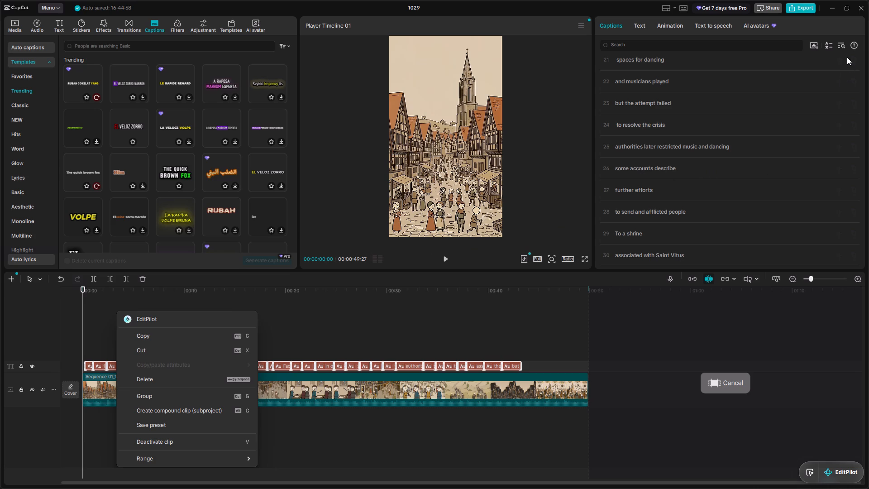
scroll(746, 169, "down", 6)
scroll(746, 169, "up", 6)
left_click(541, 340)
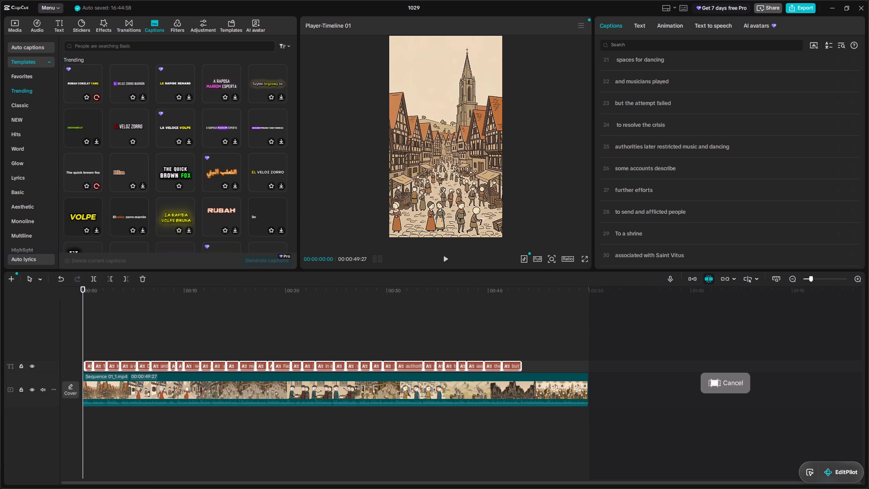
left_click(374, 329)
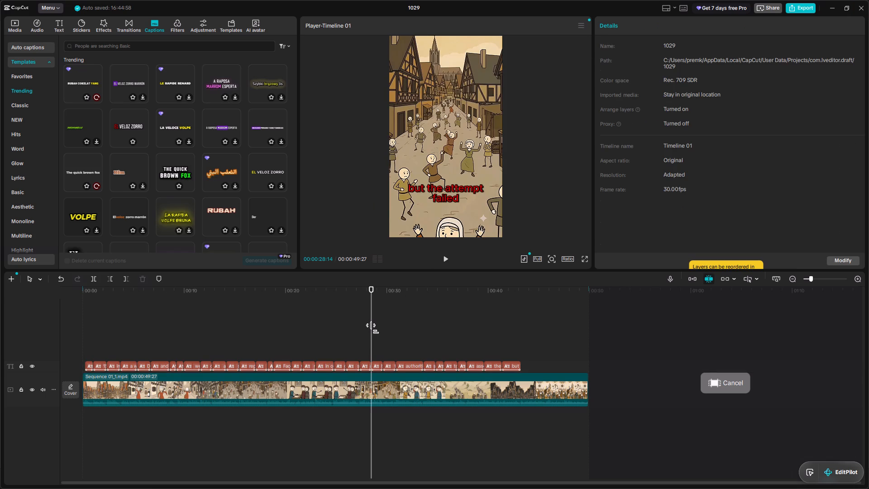
Return the playhead to 00:00:00:00 at the start of the timeline and save the project.
key("ctrl+s")
left_click_drag(330, 292, 191, 297)
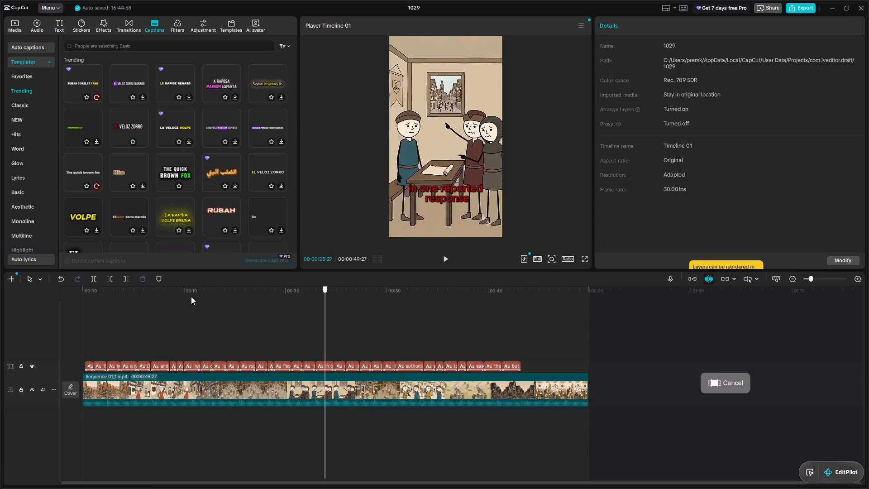
left_click_drag(191, 297, 18, 302)
key("ctrl+s")
key("ctrl+s")
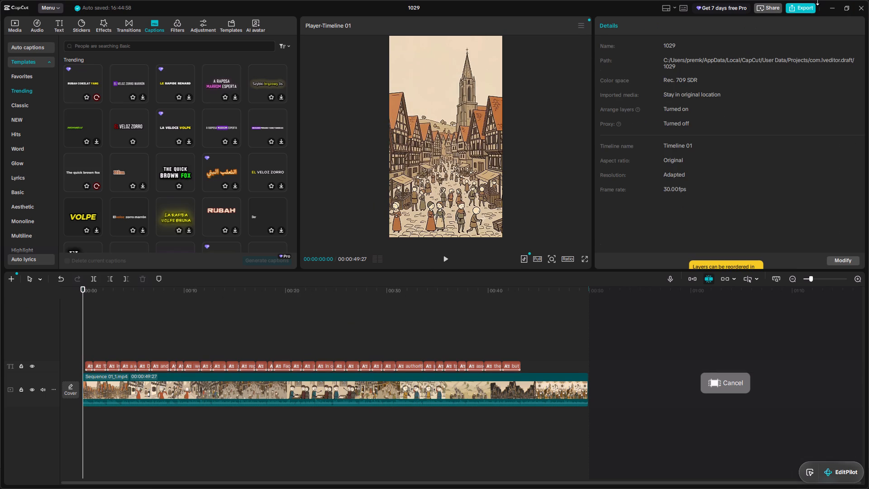
Close the project's editing window.
left_click(857, 8)
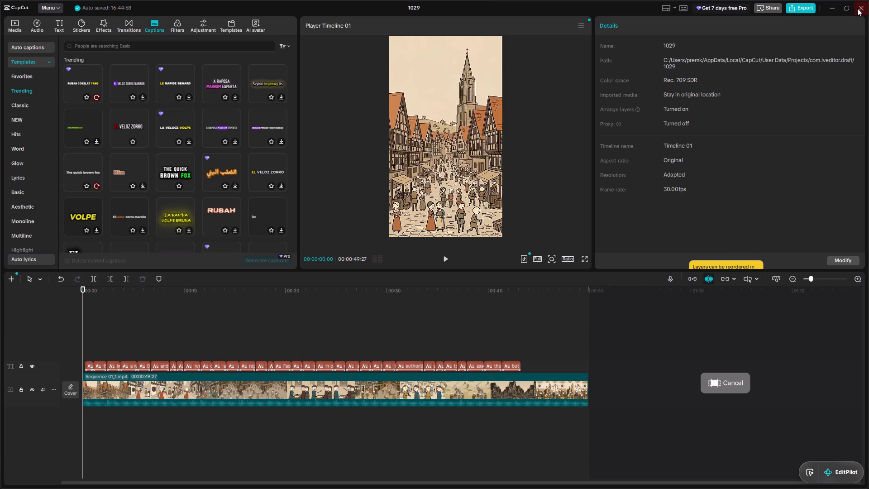